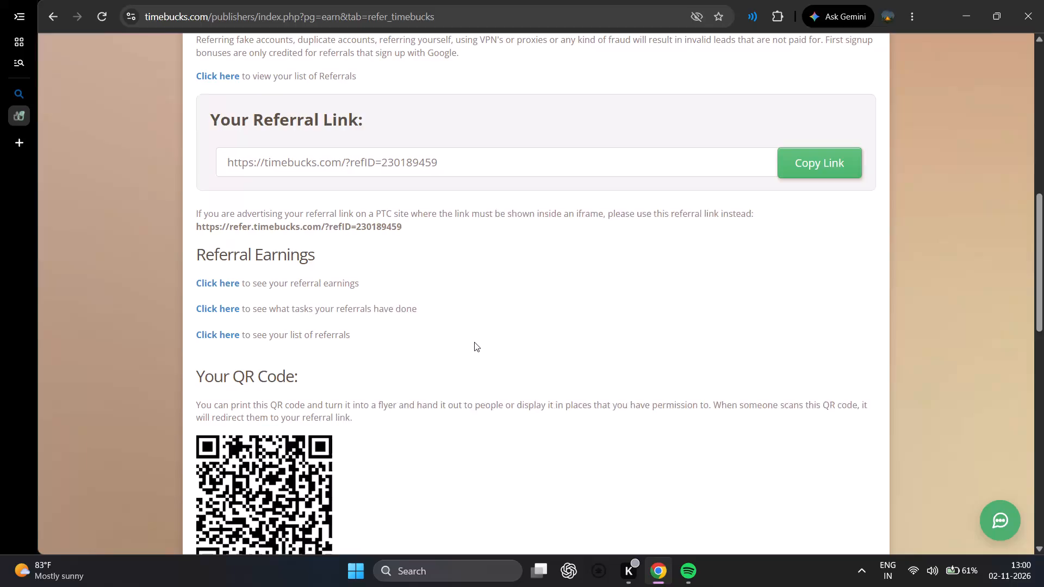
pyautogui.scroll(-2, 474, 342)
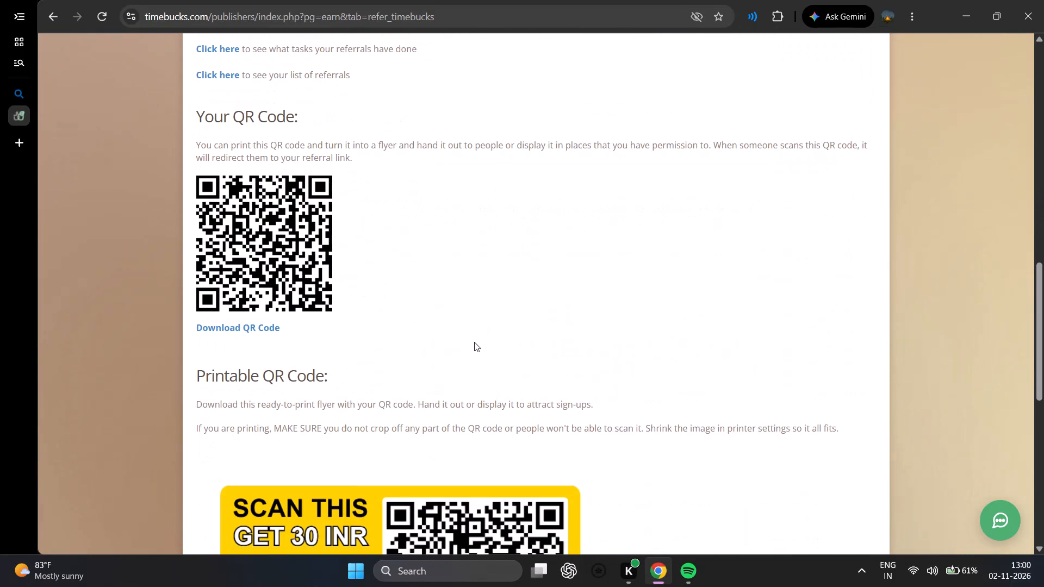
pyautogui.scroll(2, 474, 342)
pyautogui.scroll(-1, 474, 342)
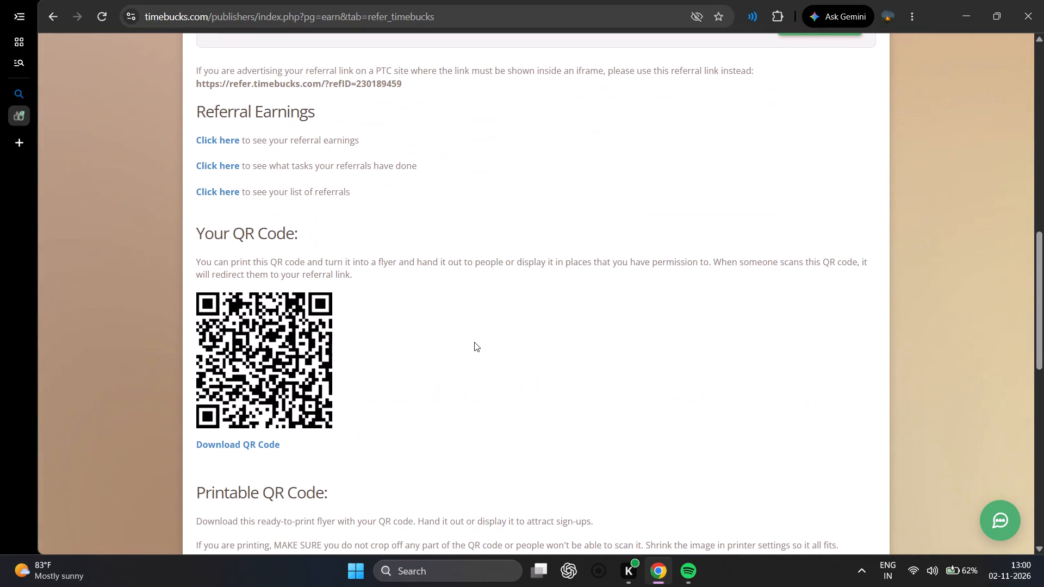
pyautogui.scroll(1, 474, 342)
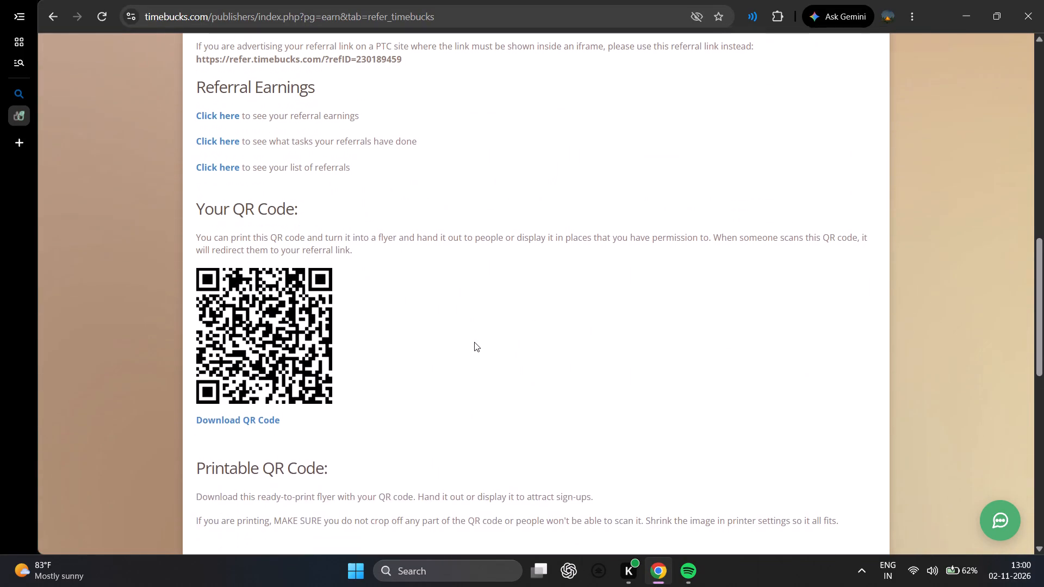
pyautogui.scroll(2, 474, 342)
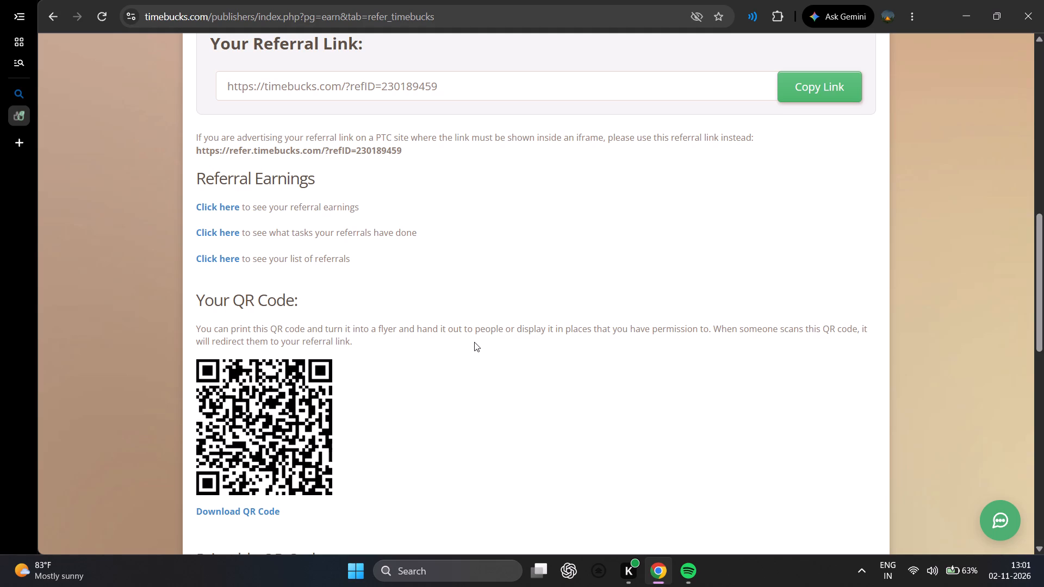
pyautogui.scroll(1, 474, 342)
# Open the SmartDraw website in a new browser tab and dismiss the WhatsApp notification.
pyautogui.click(63, 142)
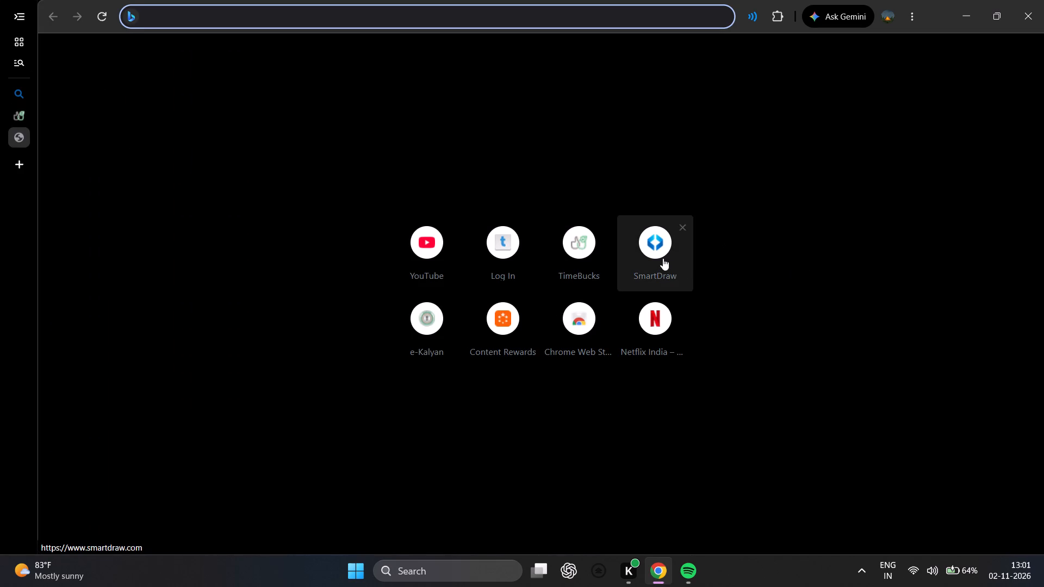
pyautogui.click(663, 258)
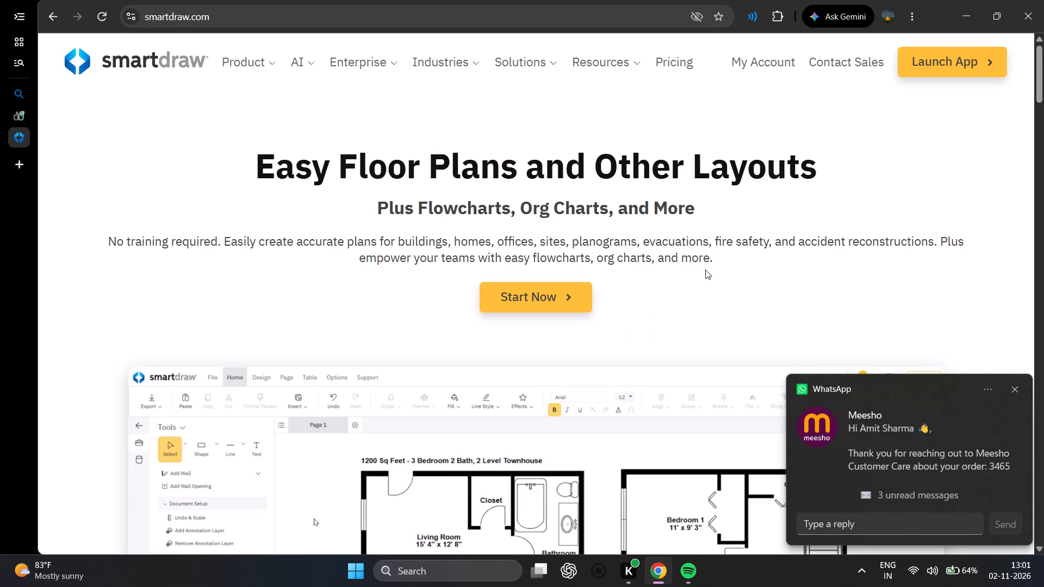
pyautogui.click(1011, 385)
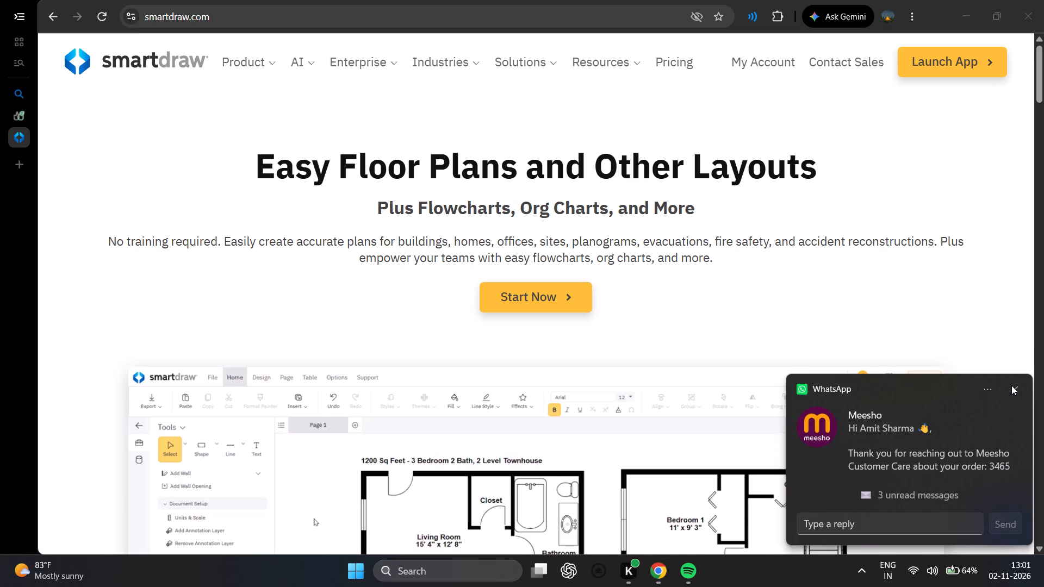
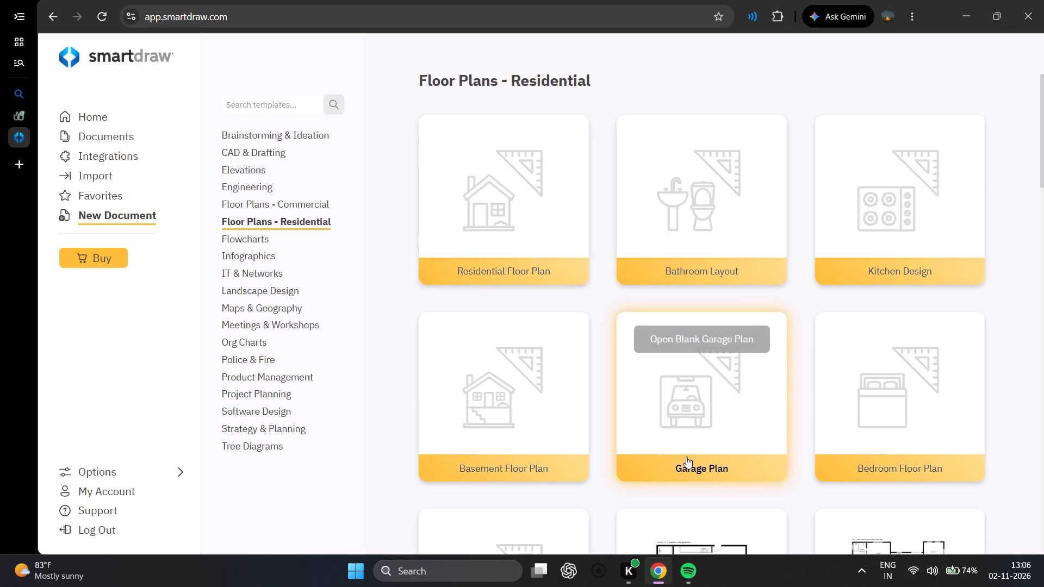
# Open a new document from the Basement Floor Plan template.
pyautogui.doubleClick(537, 395)
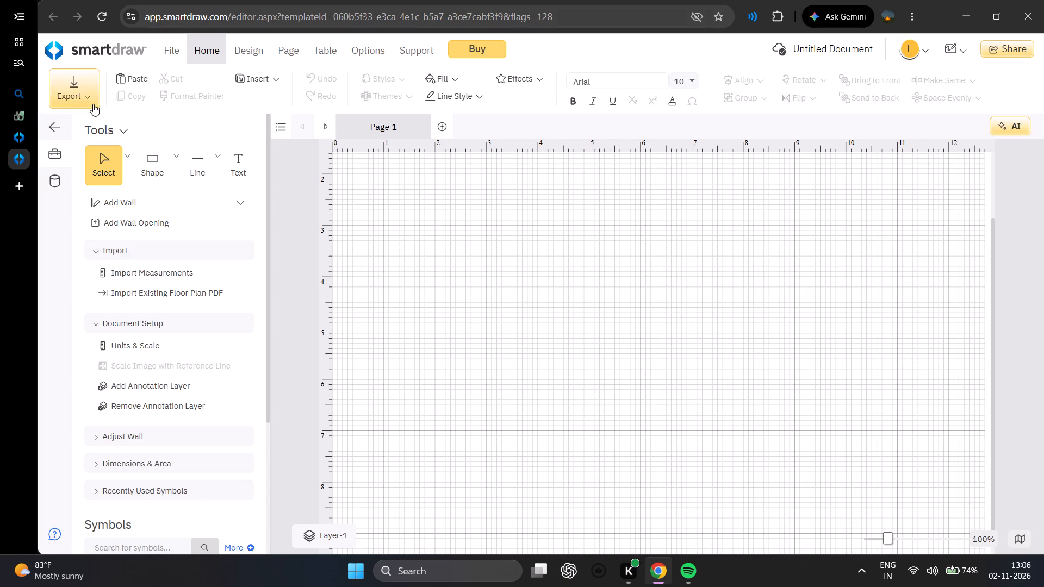
# With the Add Wall tool, draw the vertical left exterior wall about 6.41 long.
pyautogui.click(91, 169)
pyautogui.moveTo(91, 169); pyautogui.dragTo(126, 187)
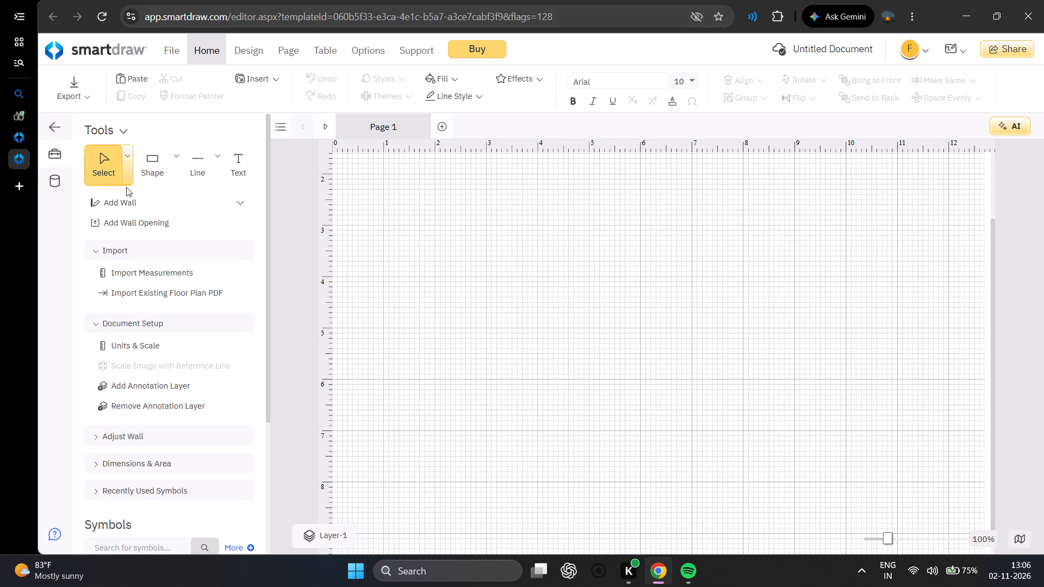
pyautogui.moveTo(126, 187); pyautogui.dragTo(143, 200)
pyautogui.click(143, 200)
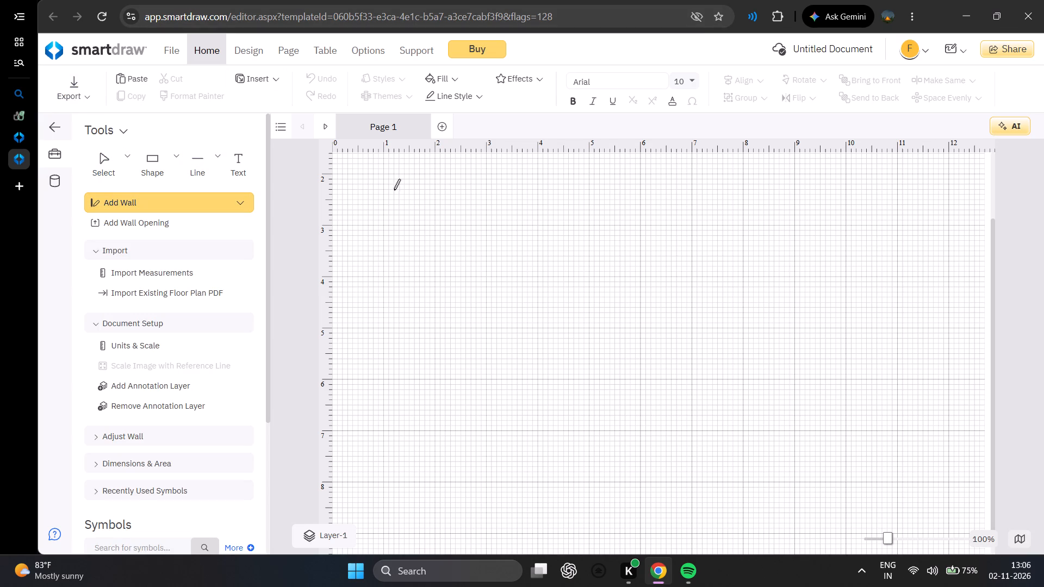
pyautogui.moveTo(382, 171); pyautogui.dragTo(384, 481)
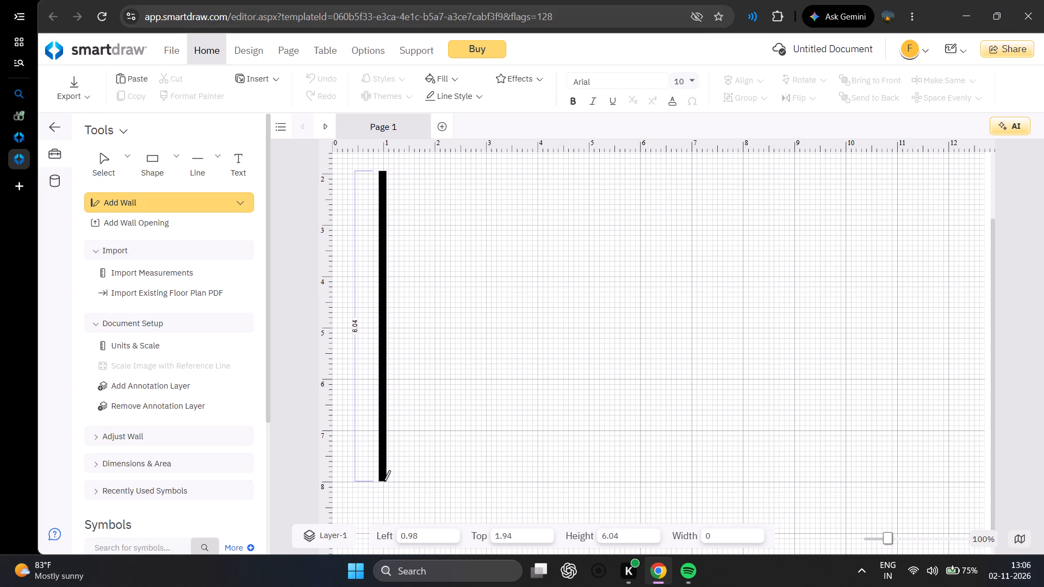
pyautogui.moveTo(384, 481); pyautogui.dragTo(387, 501)
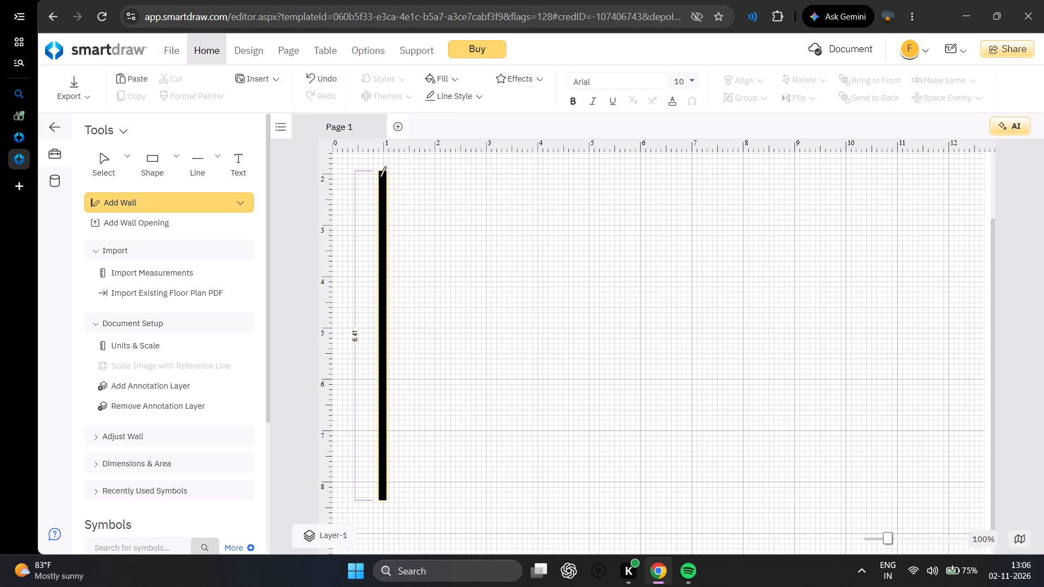
# Draw the top exterior wall rightward from the left wall's upper end in two segments, about 5.31 and 3.21 long.
pyautogui.moveTo(381, 174); pyautogui.dragTo(655, 186)
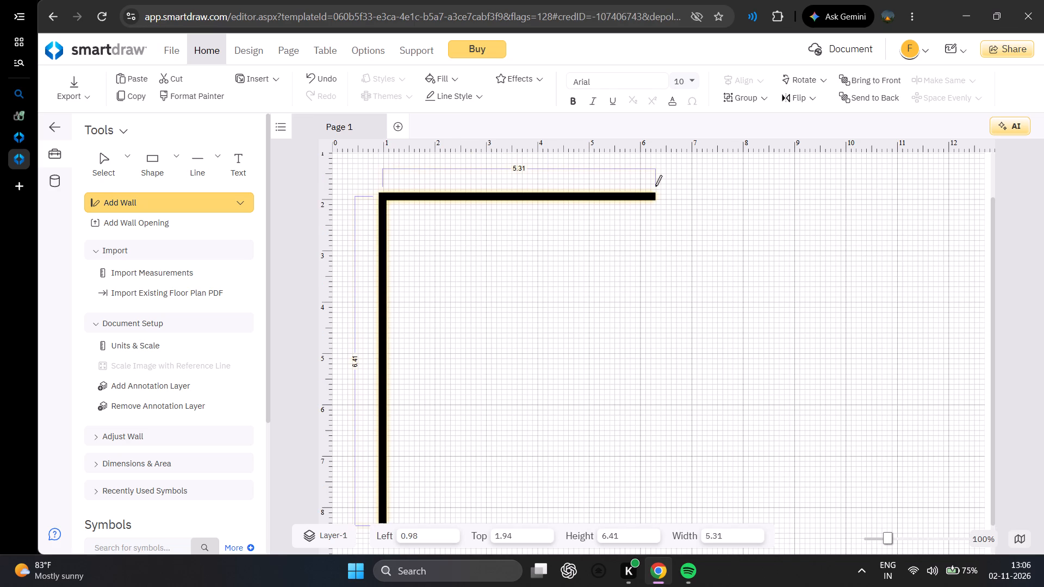
pyautogui.moveTo(646, 197); pyautogui.dragTo(760, 202)
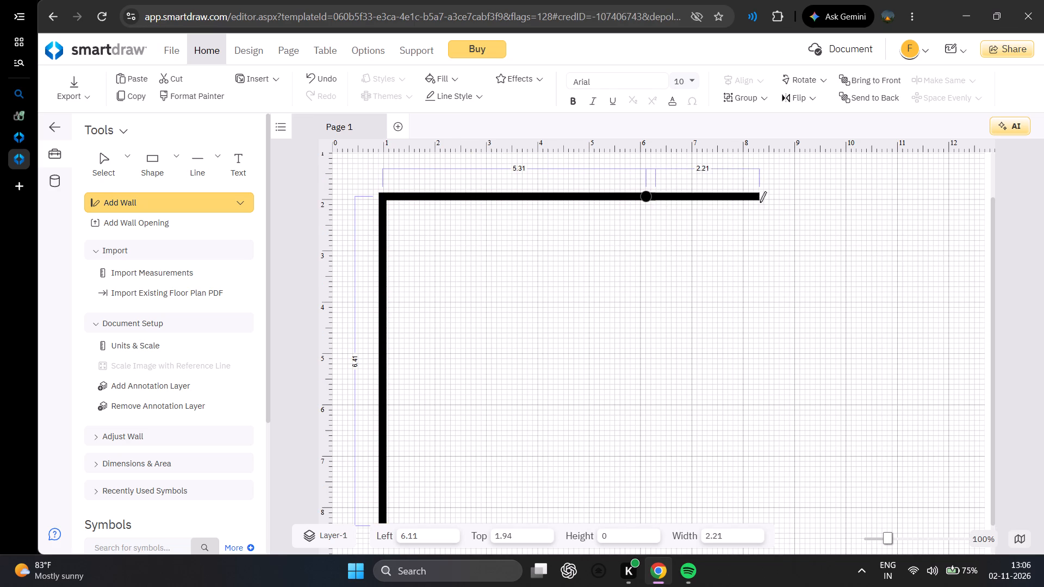
pyautogui.moveTo(760, 202); pyautogui.dragTo(811, 198)
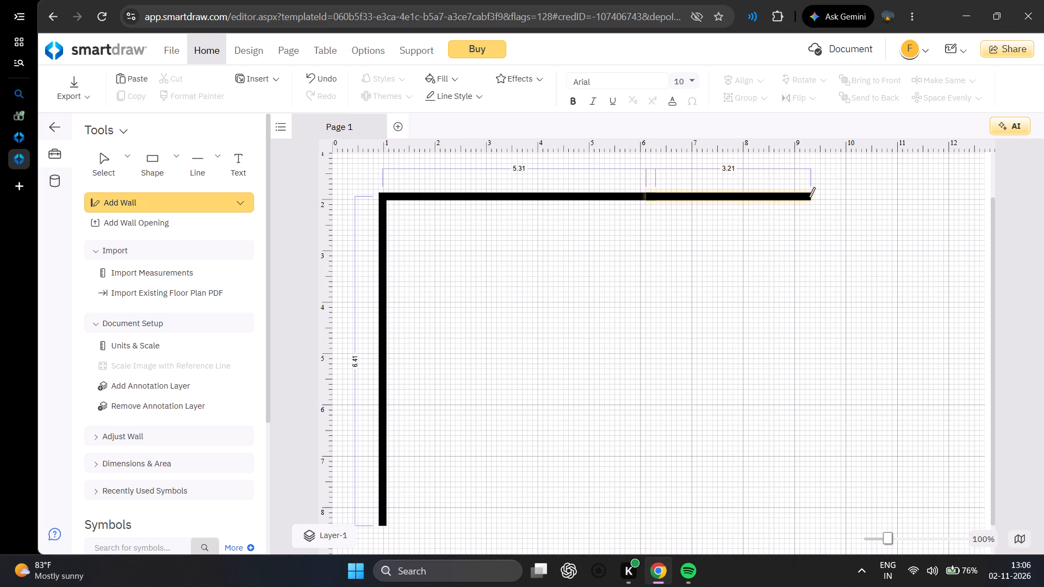
# Draw the vertical right exterior wall about 6.27 long, down from the top wall's right end.
pyautogui.moveTo(806, 196); pyautogui.dragTo(816, 371)
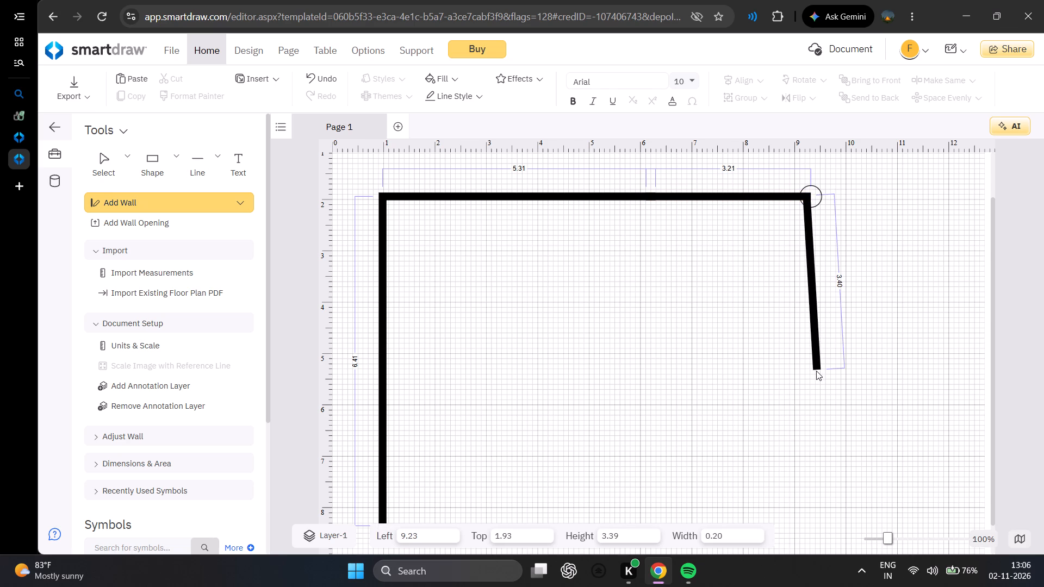
pyautogui.moveTo(816, 371); pyautogui.dragTo(798, 526)
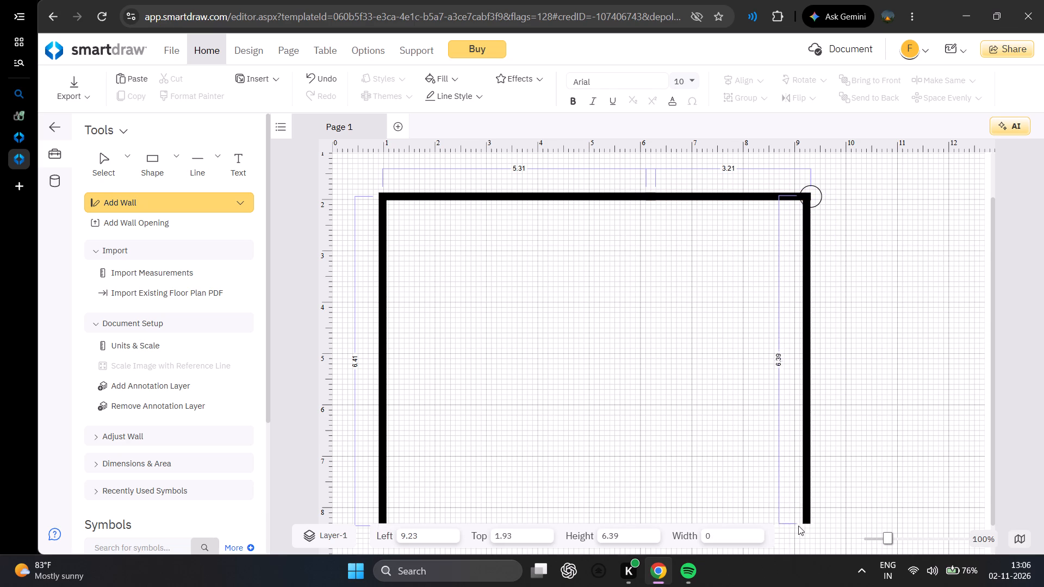
pyautogui.moveTo(798, 526); pyautogui.dragTo(795, 520)
pyautogui.moveTo(795, 520); pyautogui.dragTo(783, 474)
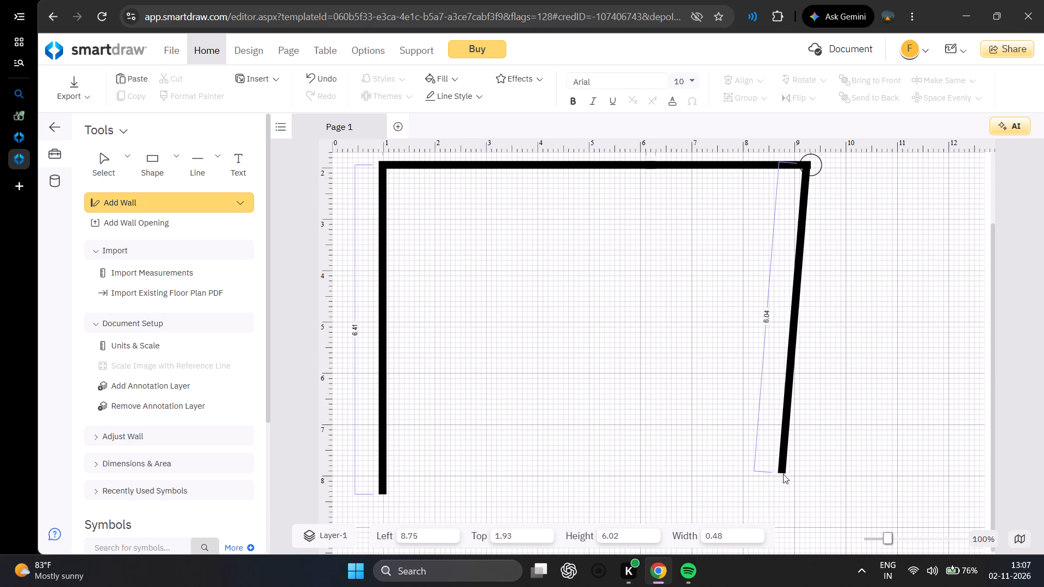
pyautogui.moveTo(783, 474); pyautogui.dragTo(792, 485)
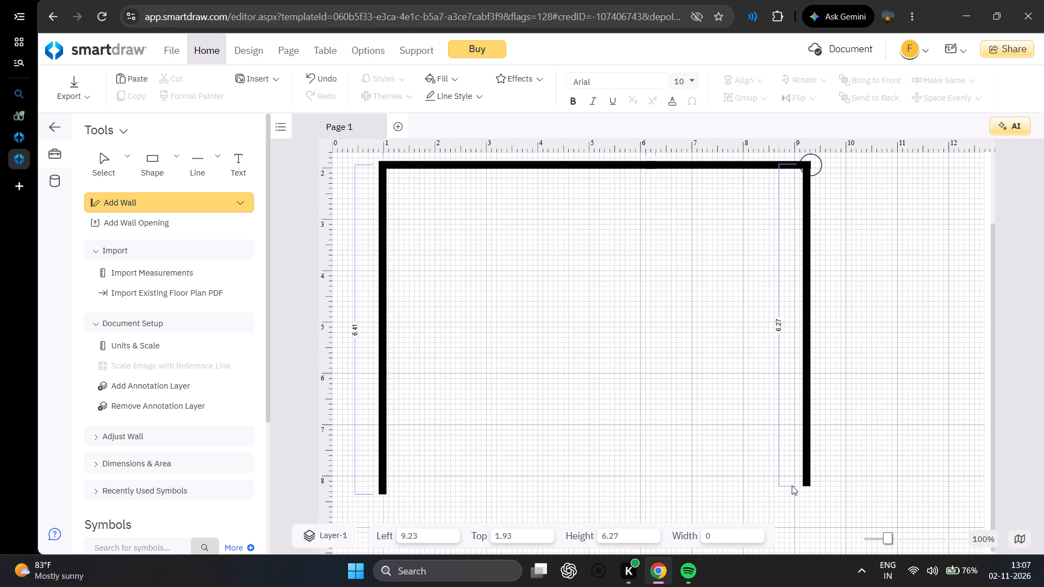
pyautogui.moveTo(792, 485); pyautogui.dragTo(792, 486)
pyautogui.moveTo(792, 486); pyautogui.dragTo(792, 492)
pyautogui.moveTo(792, 492); pyautogui.dragTo(792, 487)
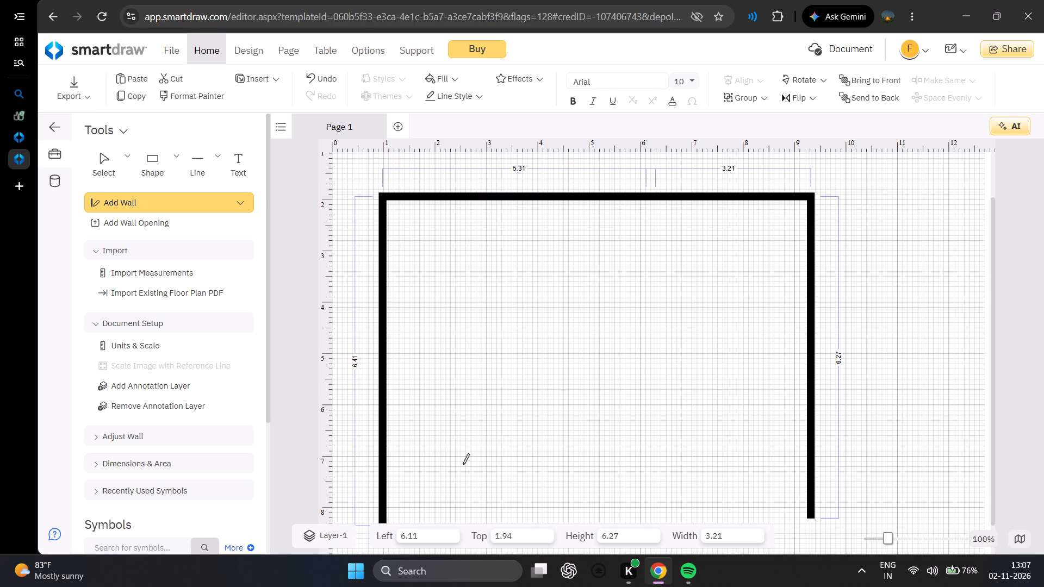
# Close the exterior outline with a horizontal bottom wall about 8.3 long, joining the lower ends of the left and right walls.
pyautogui.scroll(-1, 444, 414)
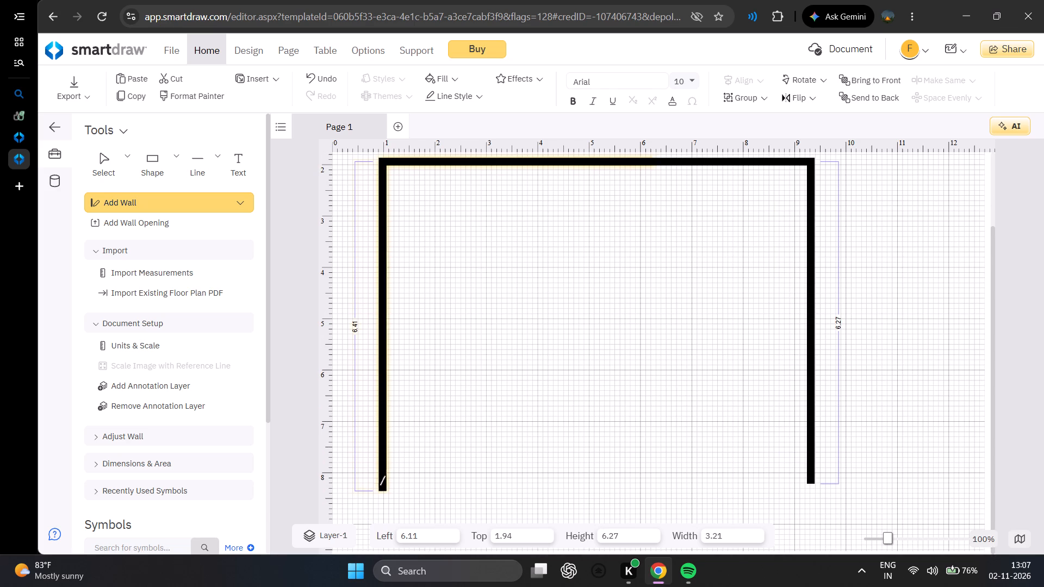
pyautogui.moveTo(382, 484); pyautogui.dragTo(551, 491)
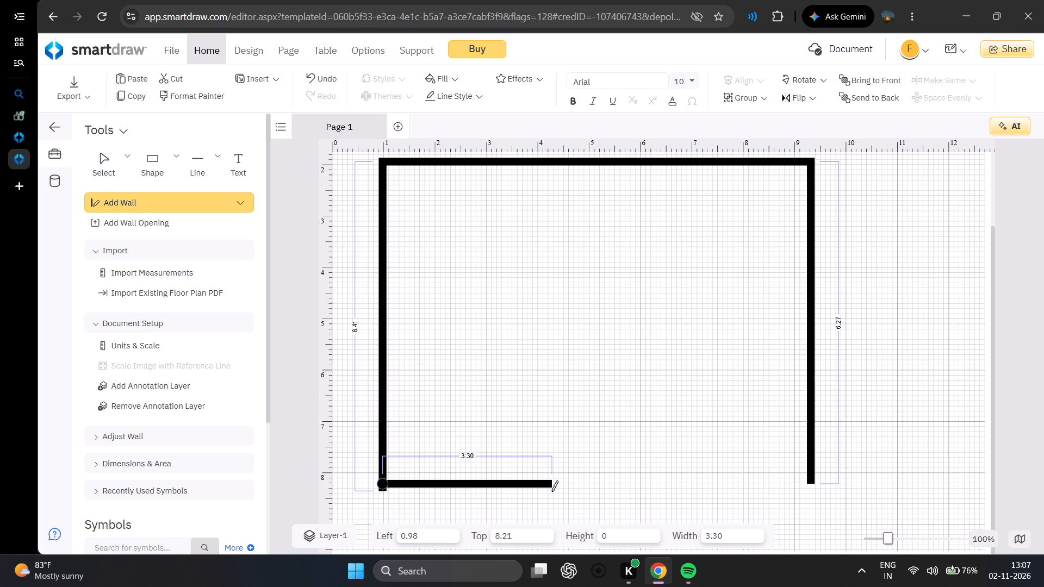
pyautogui.moveTo(551, 491); pyautogui.dragTo(596, 489)
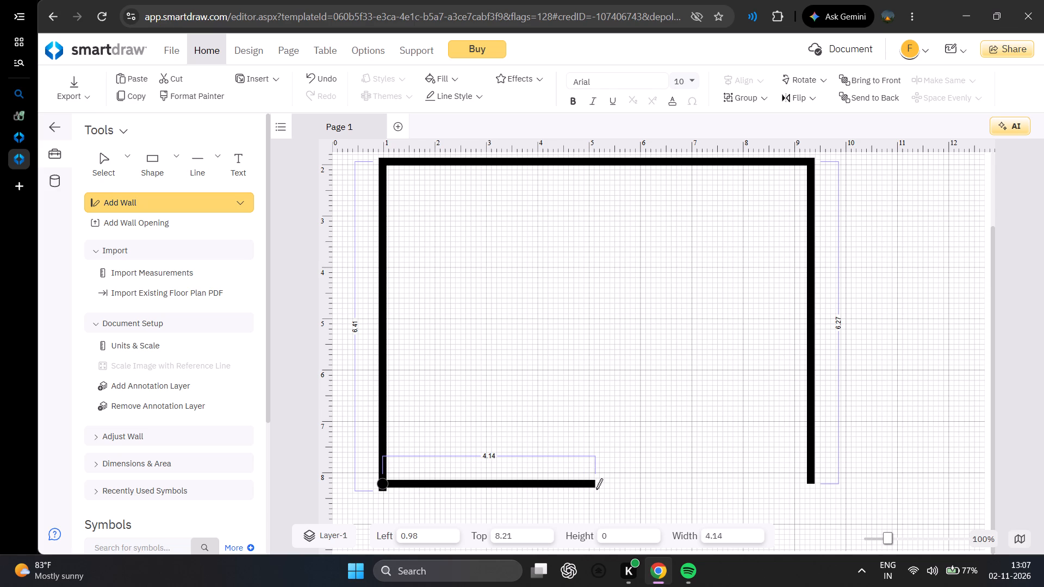
pyautogui.moveTo(596, 489); pyautogui.dragTo(816, 488)
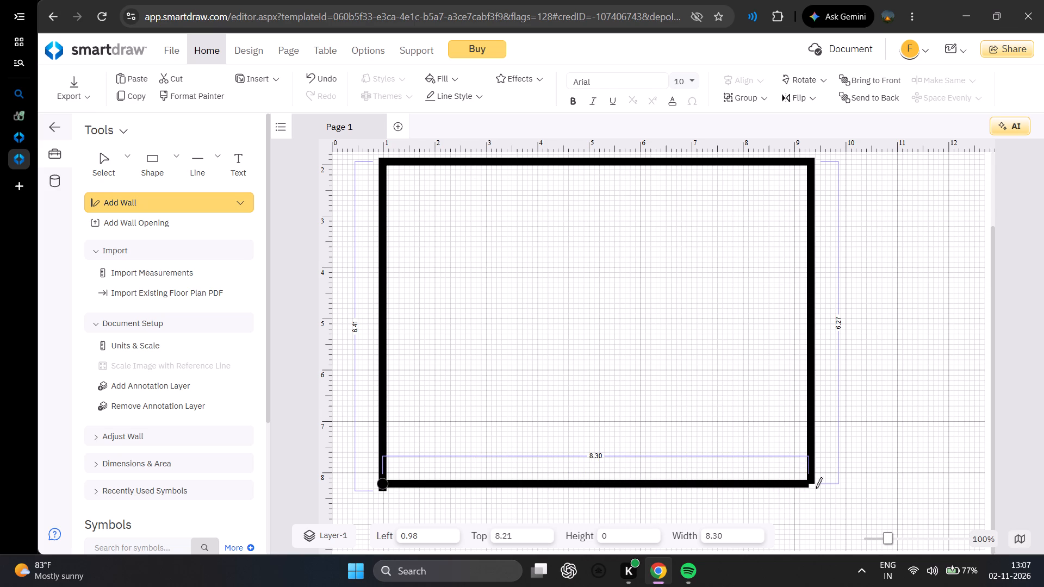
pyautogui.moveTo(816, 488); pyautogui.dragTo(810, 485)
pyautogui.moveTo(810, 485); pyautogui.dragTo(815, 485)
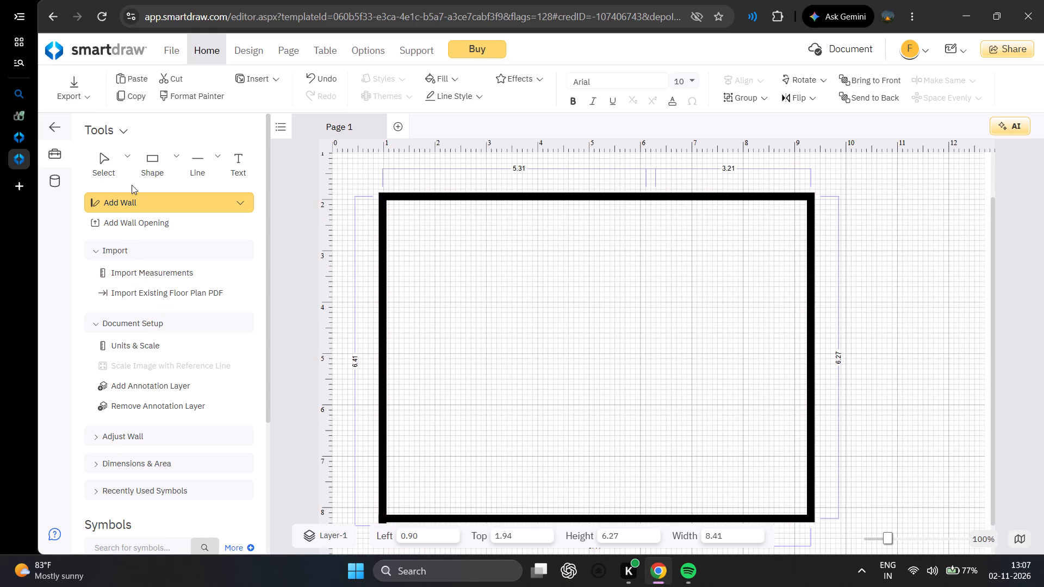
# Insert the 6x6 room outline from the Room Outlines symbols inside the exterior walls.
pyautogui.scroll(-4, 170, 379)
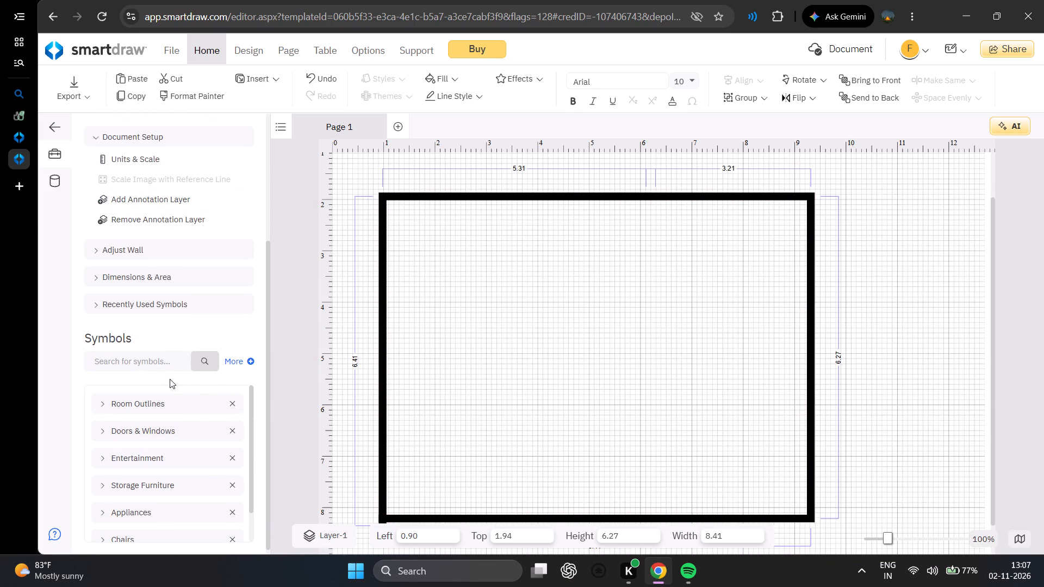
pyautogui.click(150, 411)
pyautogui.click(145, 403)
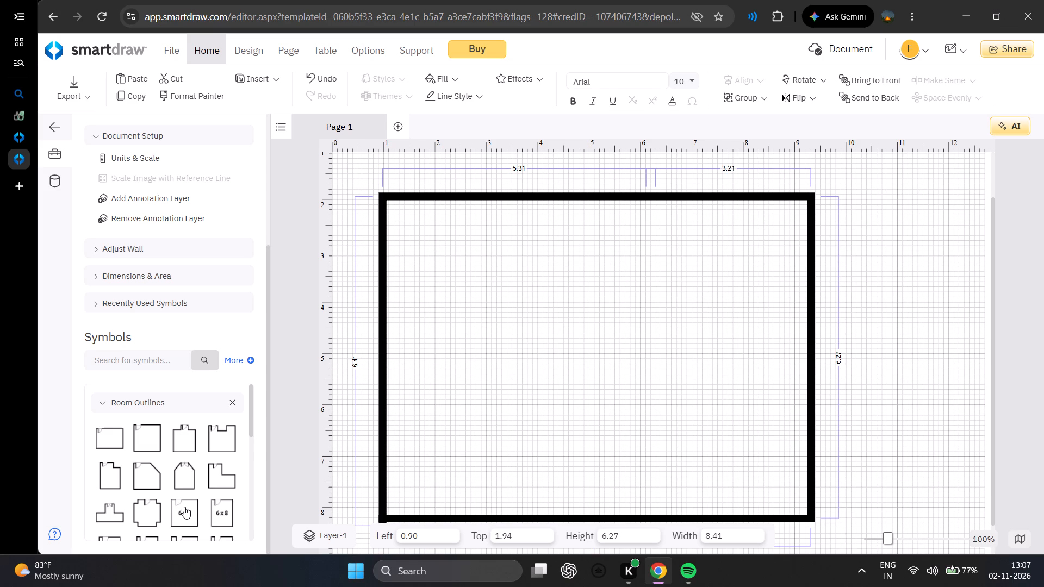
pyautogui.click(185, 504)
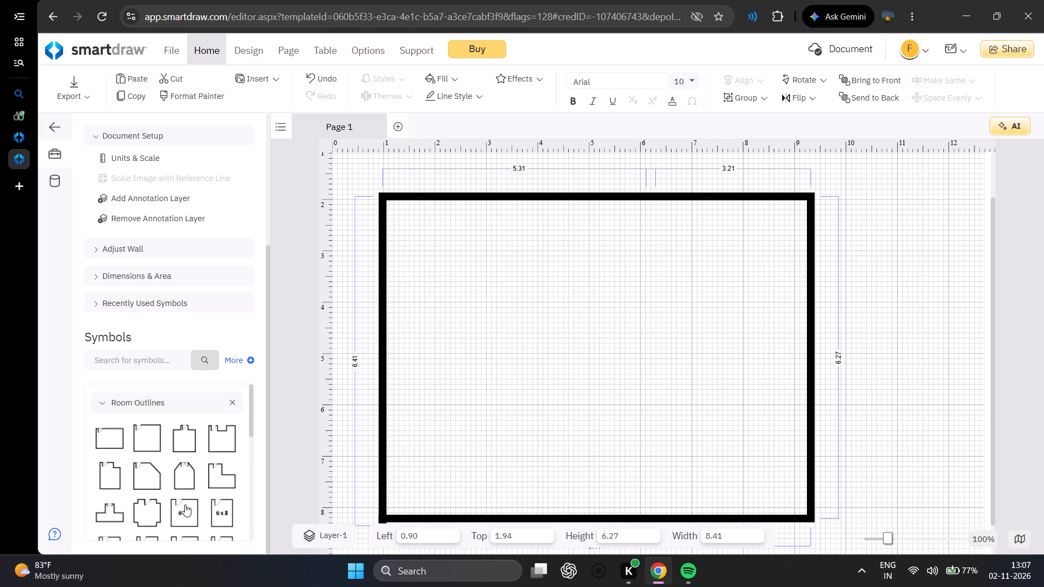
pyautogui.doubleClick(185, 504)
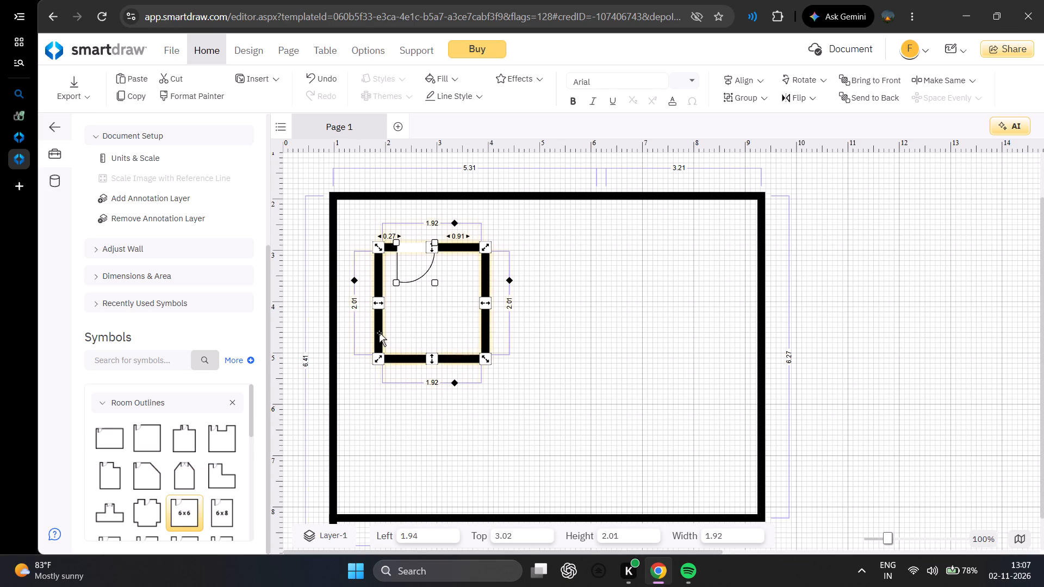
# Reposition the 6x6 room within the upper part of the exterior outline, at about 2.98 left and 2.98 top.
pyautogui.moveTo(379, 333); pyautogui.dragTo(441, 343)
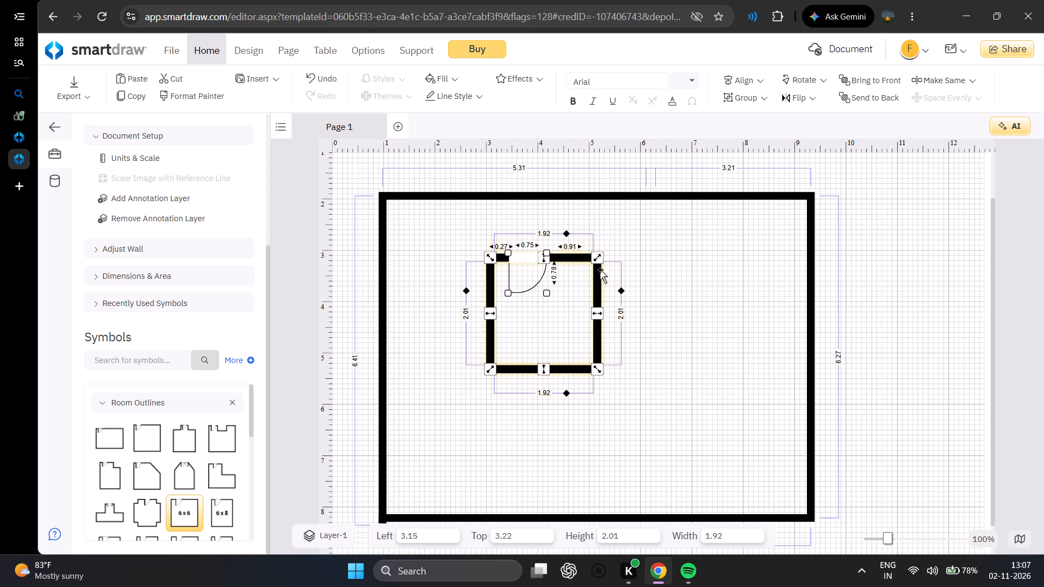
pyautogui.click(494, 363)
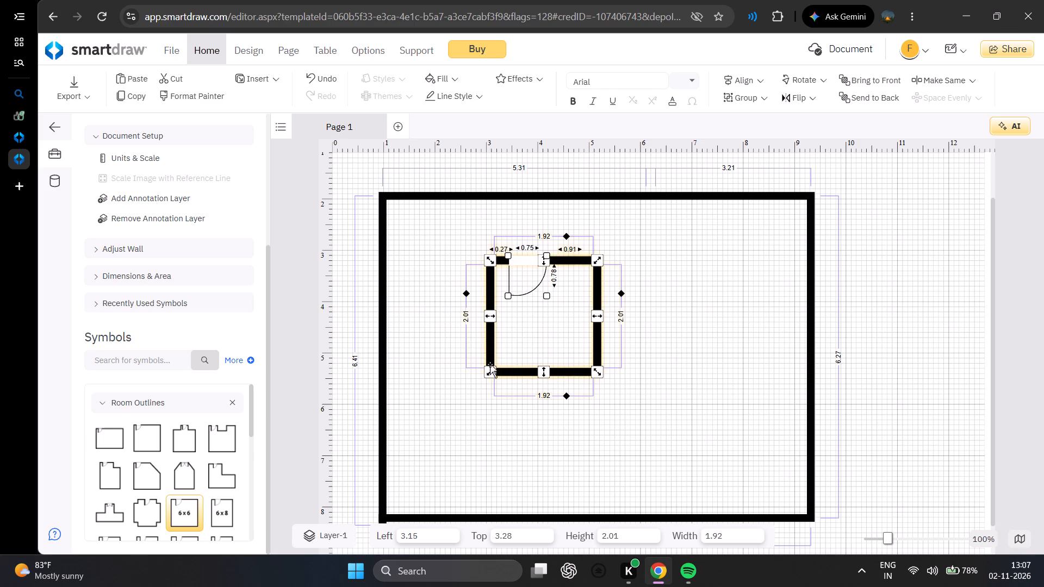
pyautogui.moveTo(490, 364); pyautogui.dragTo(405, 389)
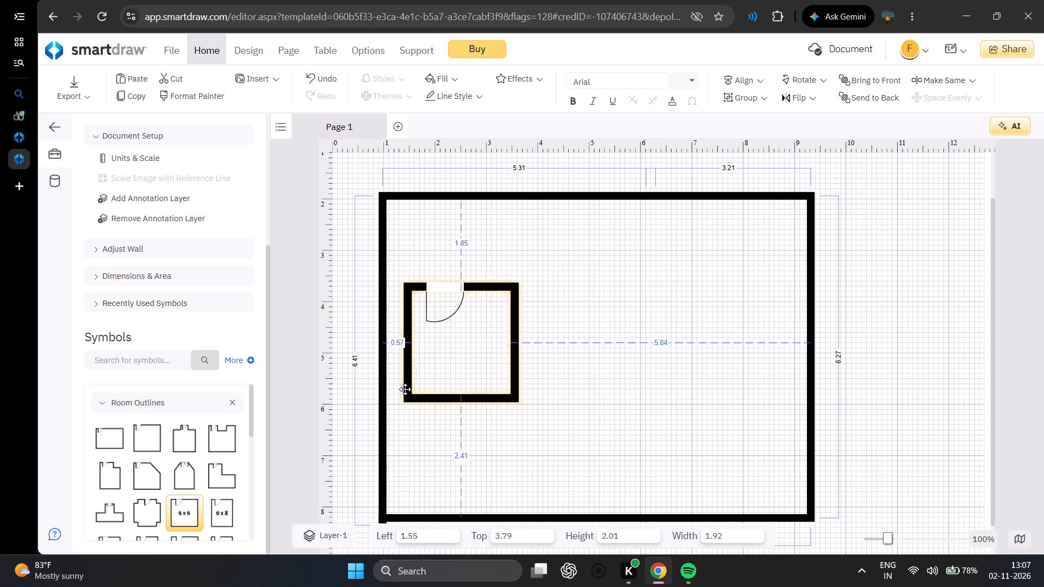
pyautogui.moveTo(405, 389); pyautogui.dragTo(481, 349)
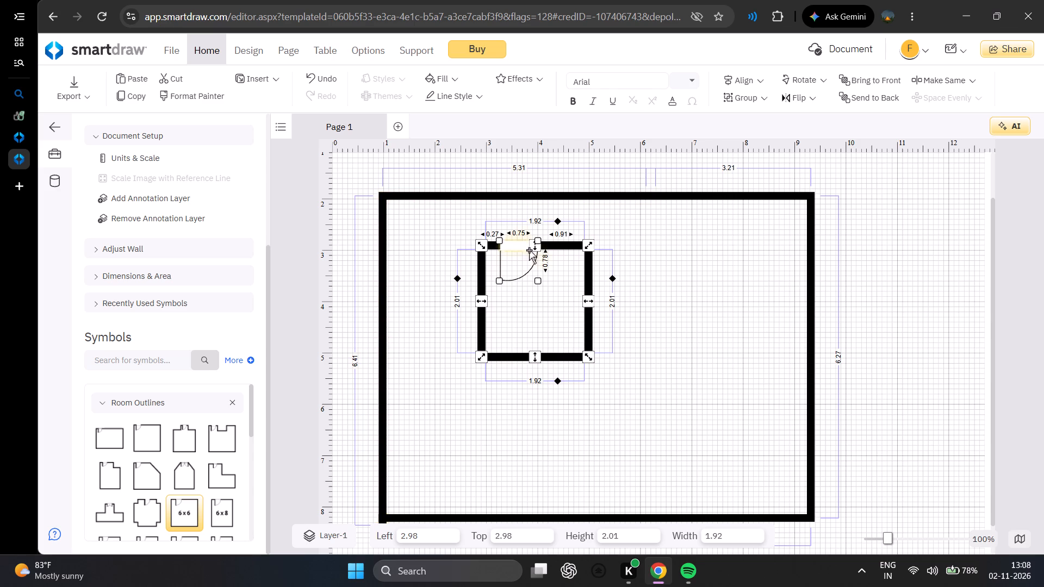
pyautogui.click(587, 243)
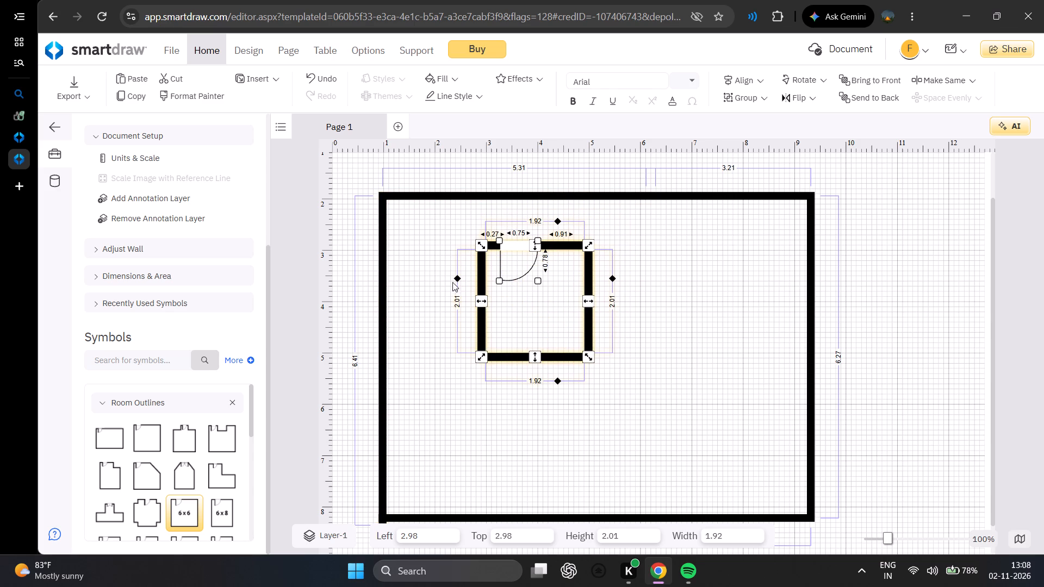
# Move the 6x6 room's left dimension line closer to its wall.
pyautogui.moveTo(457, 276); pyautogui.dragTo(476, 311)
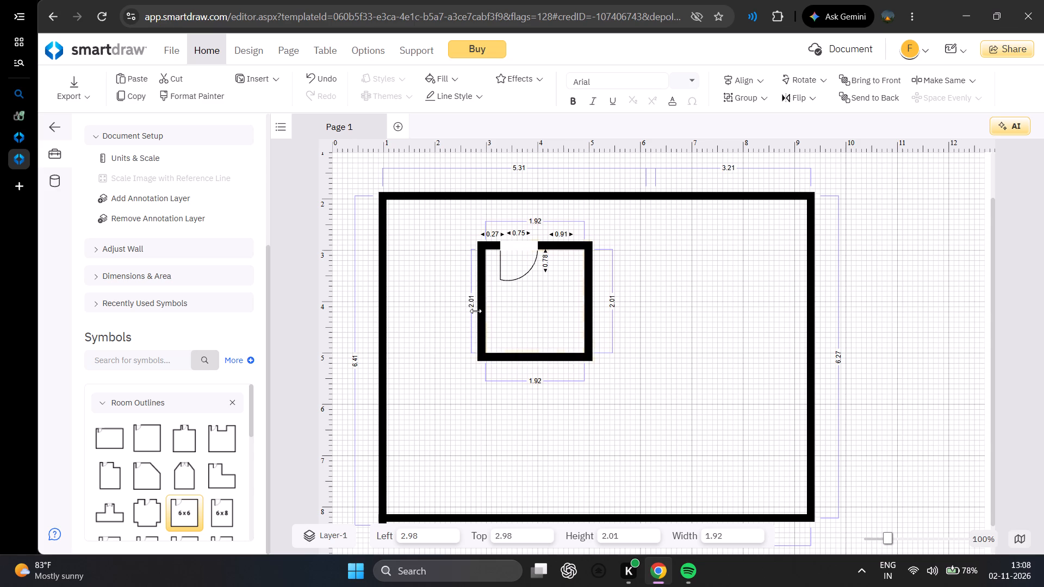
pyautogui.moveTo(476, 311); pyautogui.dragTo(468, 312)
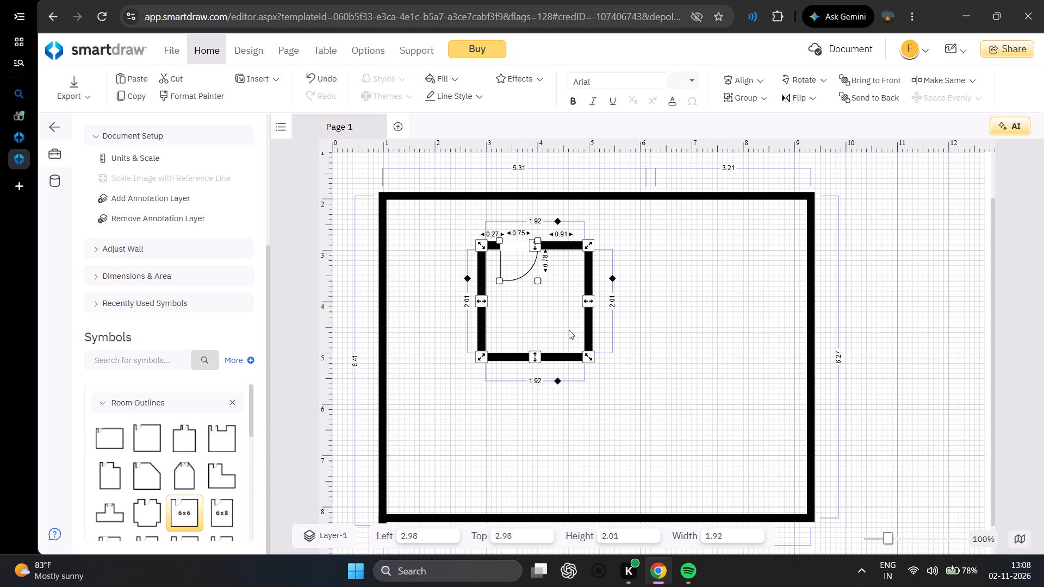
# Move the 6x6 room into the lower-right corner of the exterior outline, at about 7.31 left and 6.12 top.
pyautogui.moveTo(480, 320); pyautogui.dragTo(540, 342)
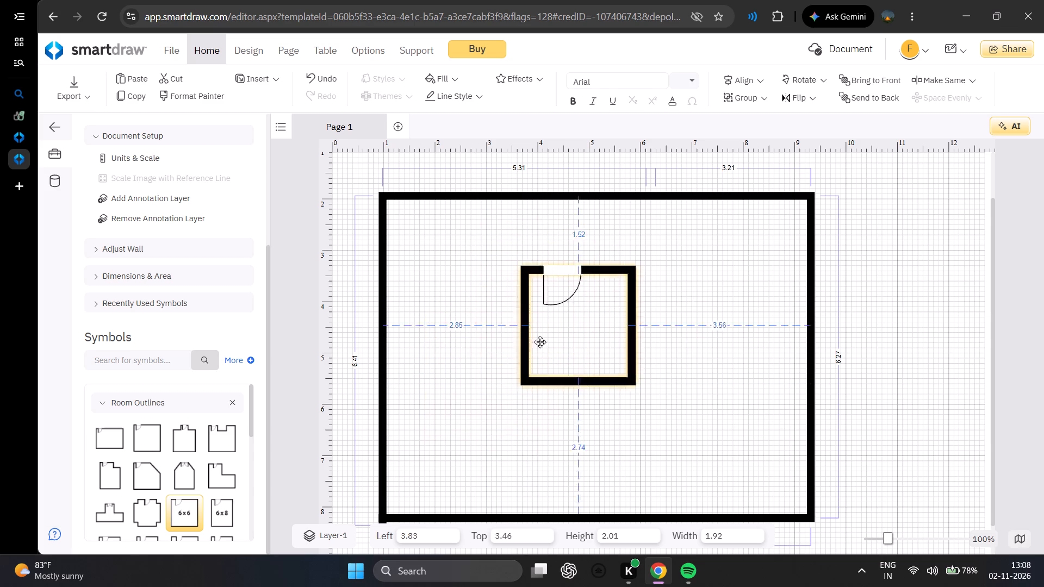
pyautogui.moveTo(540, 342); pyautogui.dragTo(703, 489)
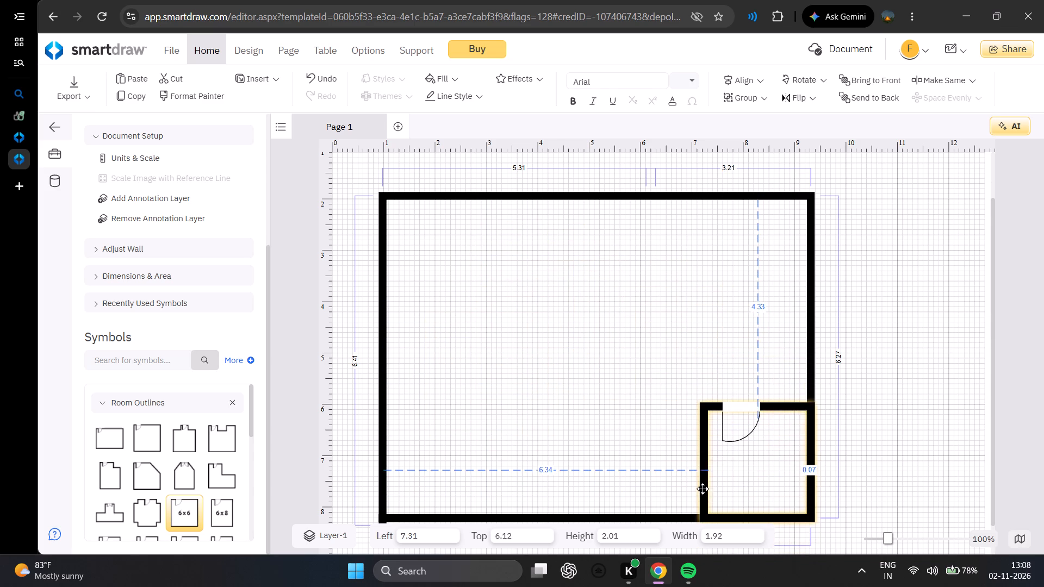
pyautogui.moveTo(703, 489); pyautogui.dragTo(702, 490)
pyautogui.click(507, 397)
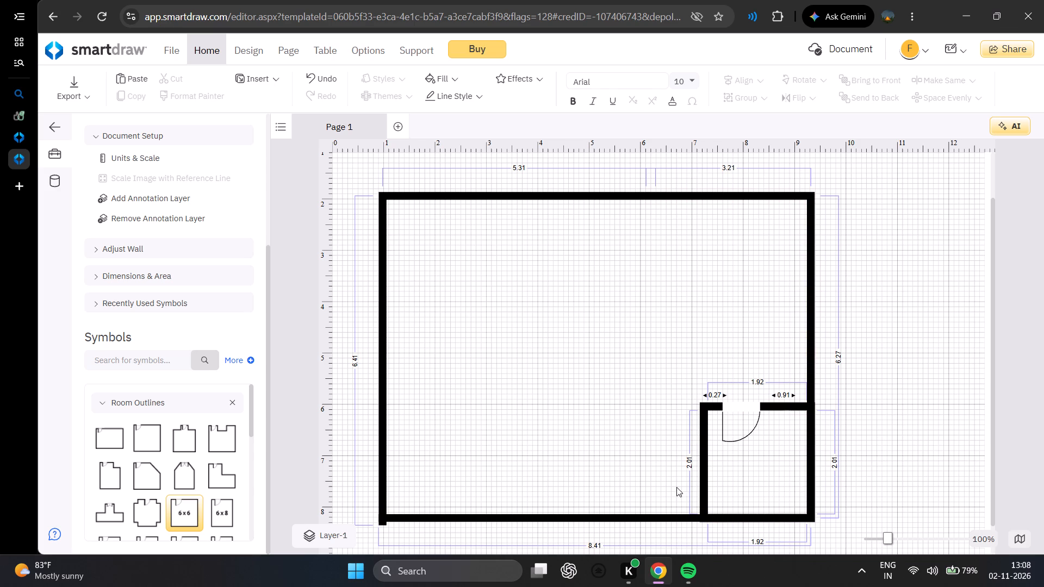
pyautogui.moveTo(703, 476); pyautogui.dragTo(701, 465)
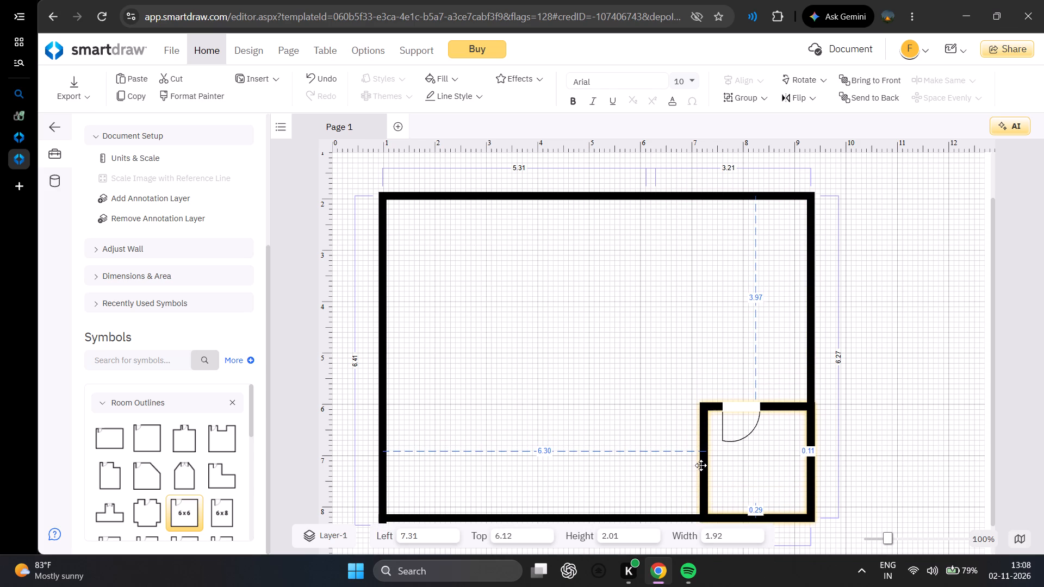
pyautogui.moveTo(701, 465); pyautogui.dragTo(701, 465)
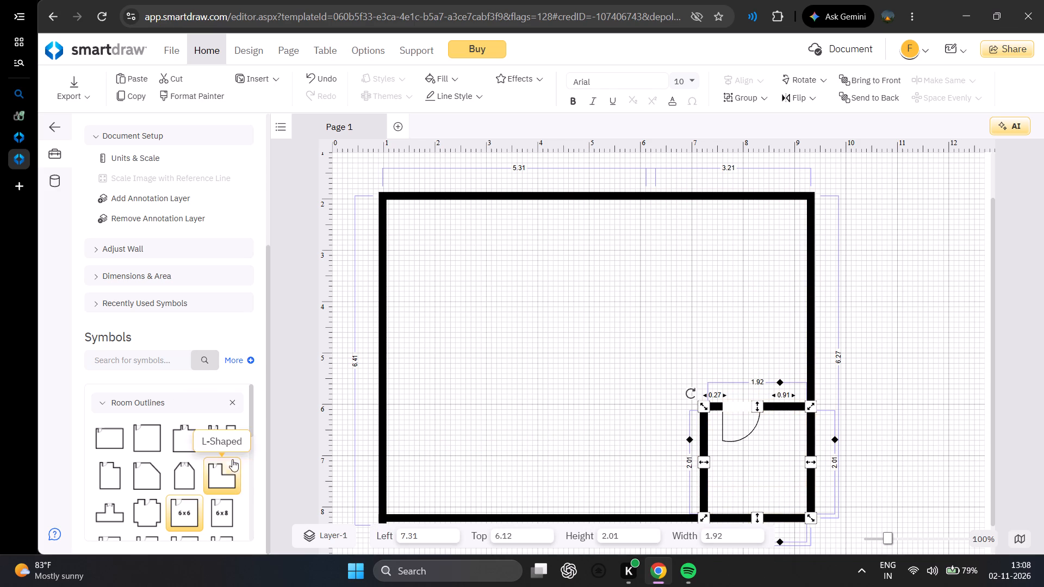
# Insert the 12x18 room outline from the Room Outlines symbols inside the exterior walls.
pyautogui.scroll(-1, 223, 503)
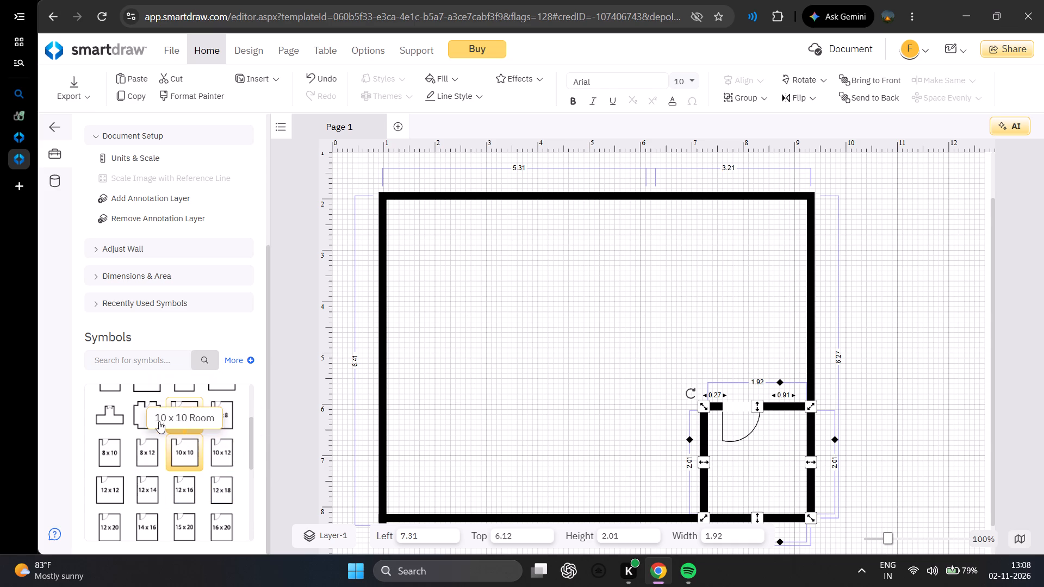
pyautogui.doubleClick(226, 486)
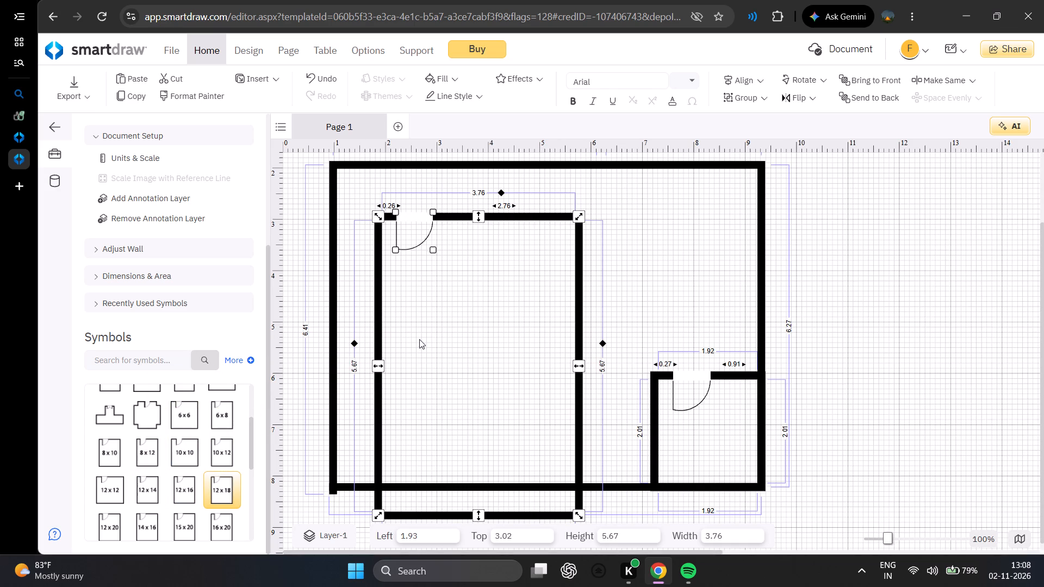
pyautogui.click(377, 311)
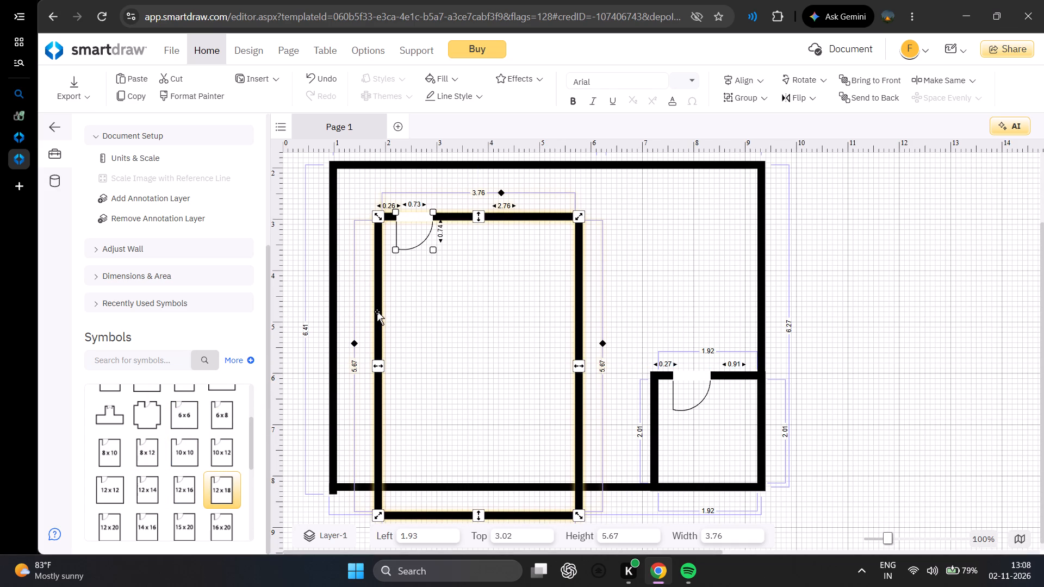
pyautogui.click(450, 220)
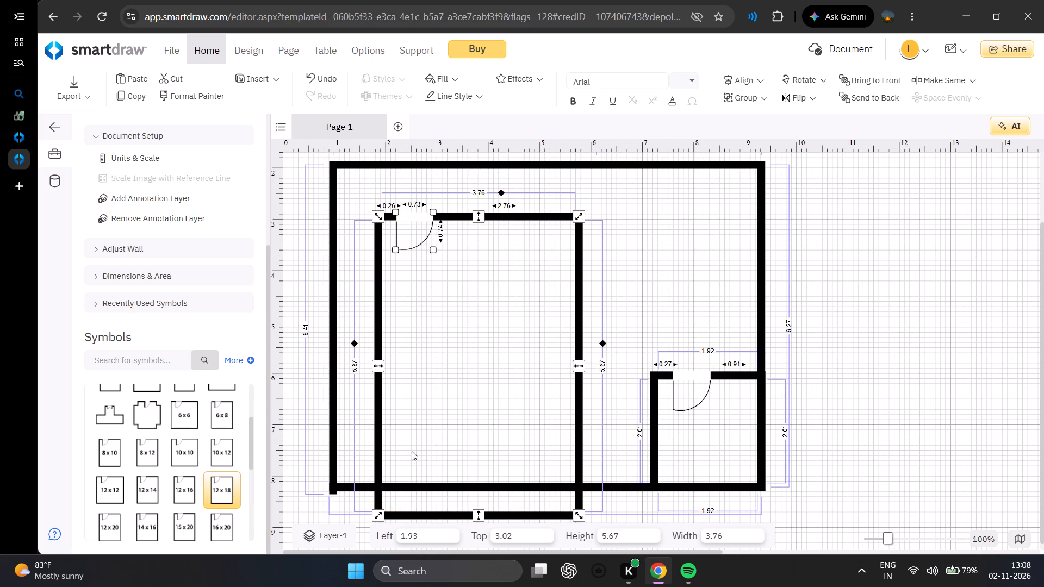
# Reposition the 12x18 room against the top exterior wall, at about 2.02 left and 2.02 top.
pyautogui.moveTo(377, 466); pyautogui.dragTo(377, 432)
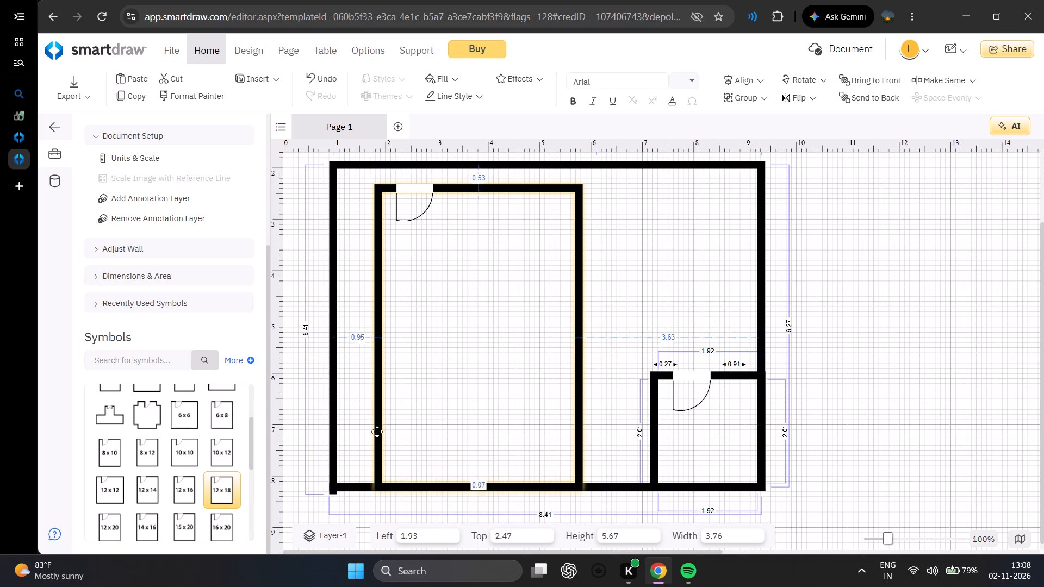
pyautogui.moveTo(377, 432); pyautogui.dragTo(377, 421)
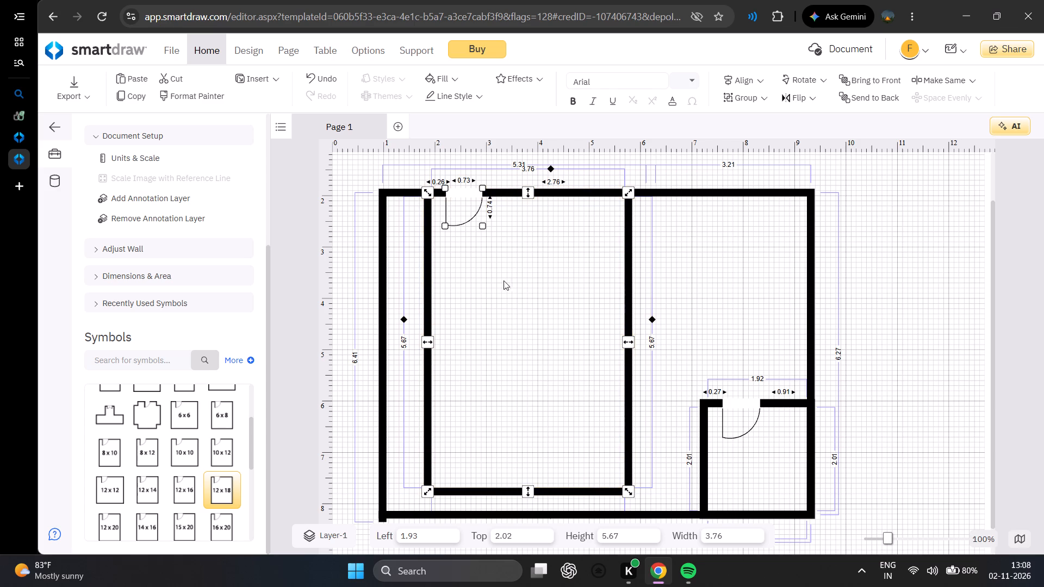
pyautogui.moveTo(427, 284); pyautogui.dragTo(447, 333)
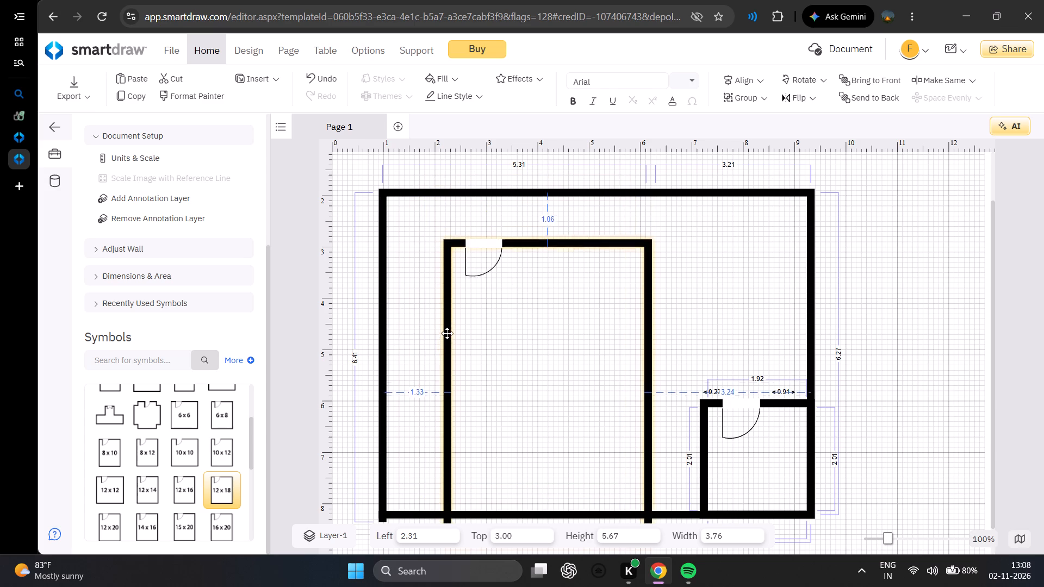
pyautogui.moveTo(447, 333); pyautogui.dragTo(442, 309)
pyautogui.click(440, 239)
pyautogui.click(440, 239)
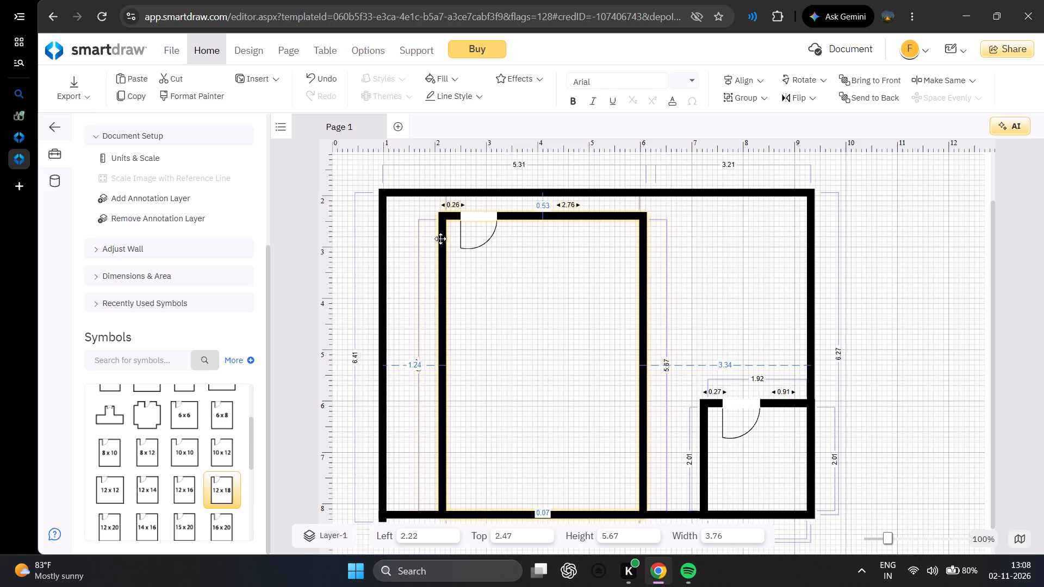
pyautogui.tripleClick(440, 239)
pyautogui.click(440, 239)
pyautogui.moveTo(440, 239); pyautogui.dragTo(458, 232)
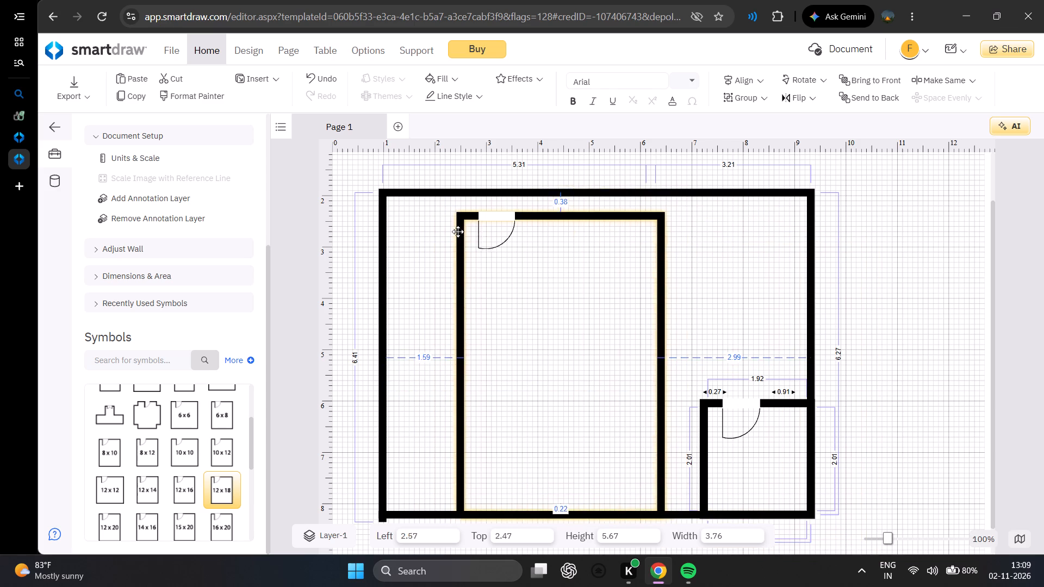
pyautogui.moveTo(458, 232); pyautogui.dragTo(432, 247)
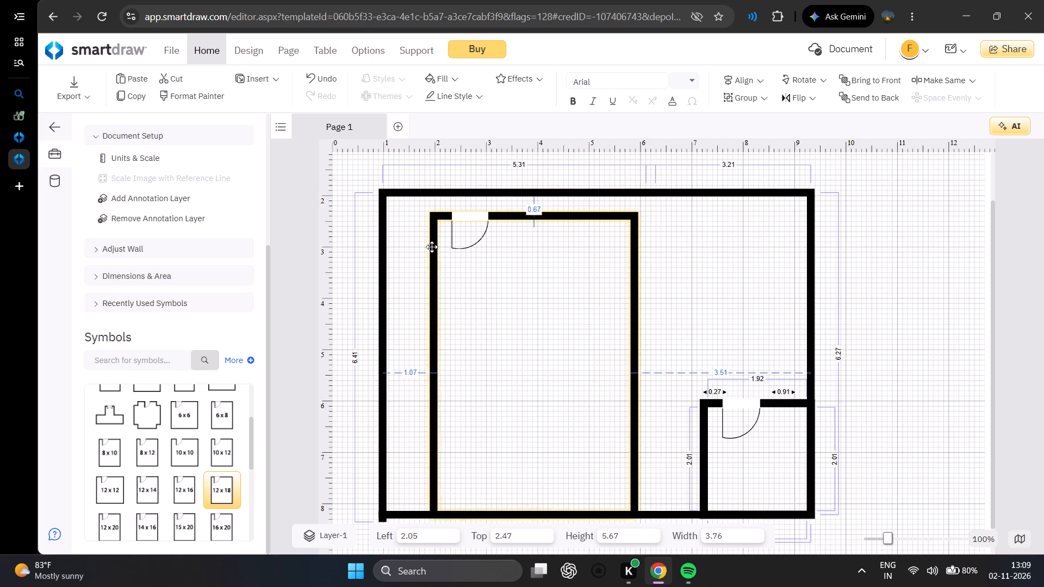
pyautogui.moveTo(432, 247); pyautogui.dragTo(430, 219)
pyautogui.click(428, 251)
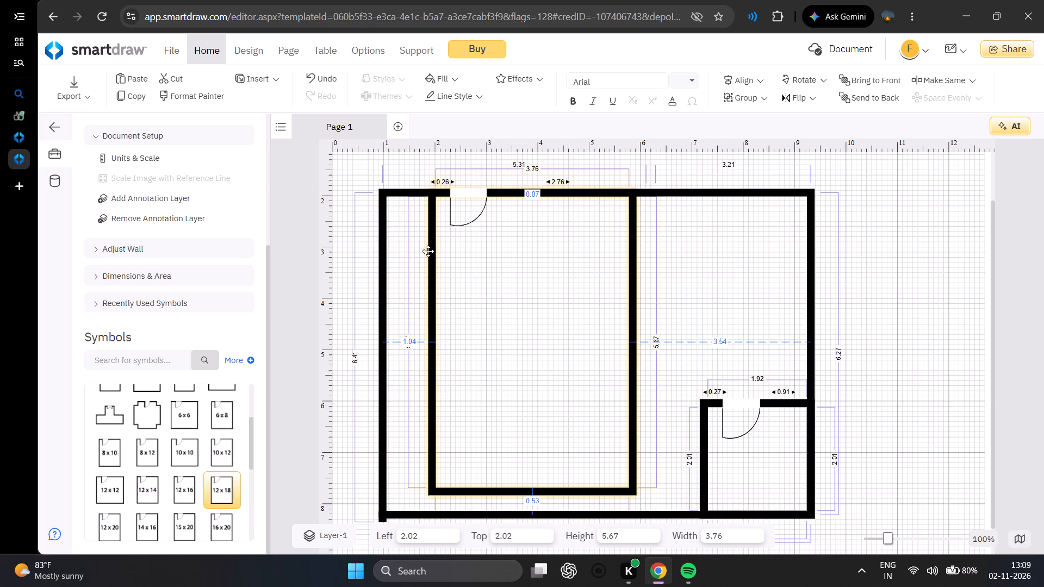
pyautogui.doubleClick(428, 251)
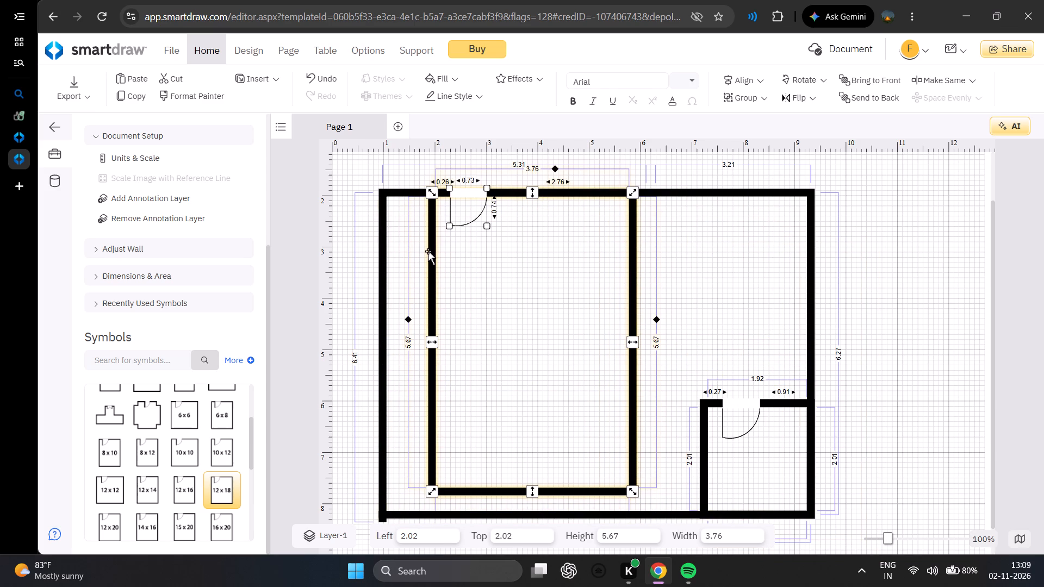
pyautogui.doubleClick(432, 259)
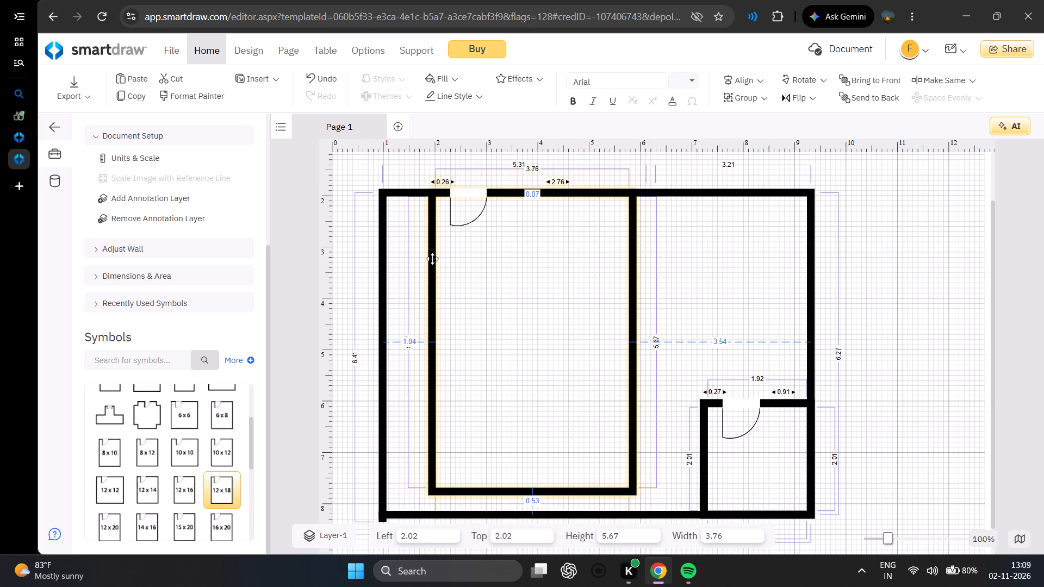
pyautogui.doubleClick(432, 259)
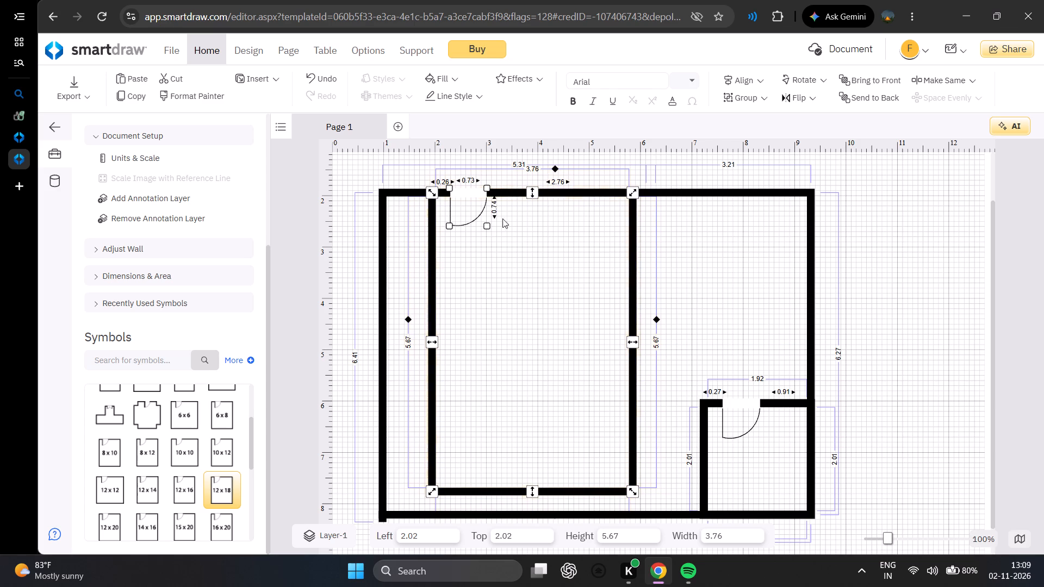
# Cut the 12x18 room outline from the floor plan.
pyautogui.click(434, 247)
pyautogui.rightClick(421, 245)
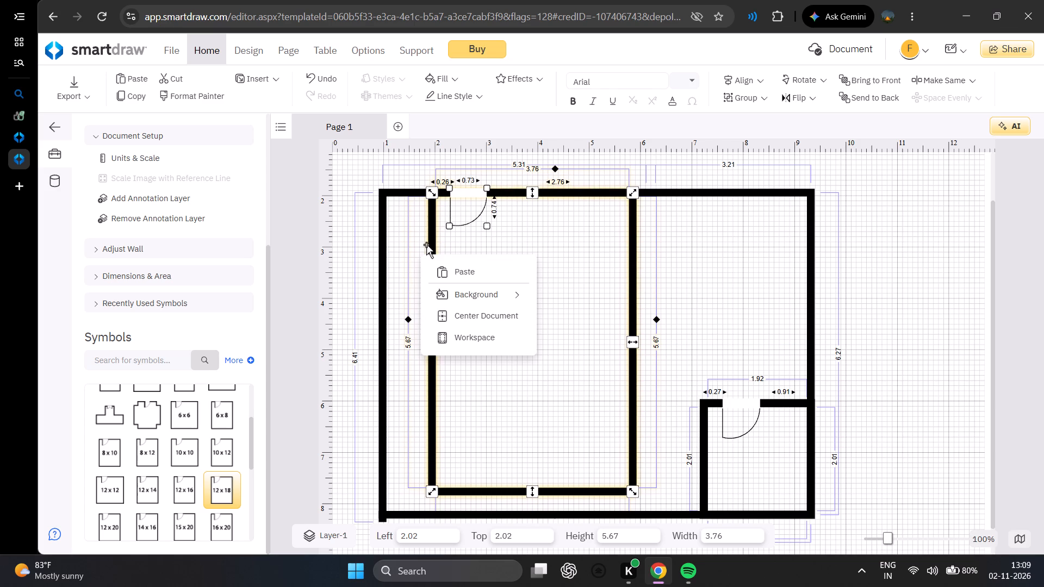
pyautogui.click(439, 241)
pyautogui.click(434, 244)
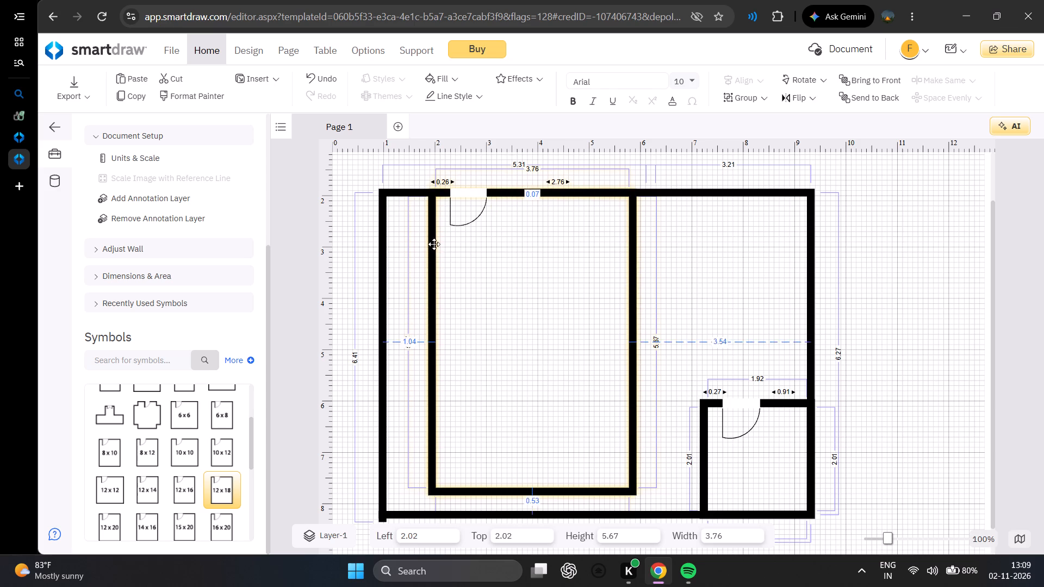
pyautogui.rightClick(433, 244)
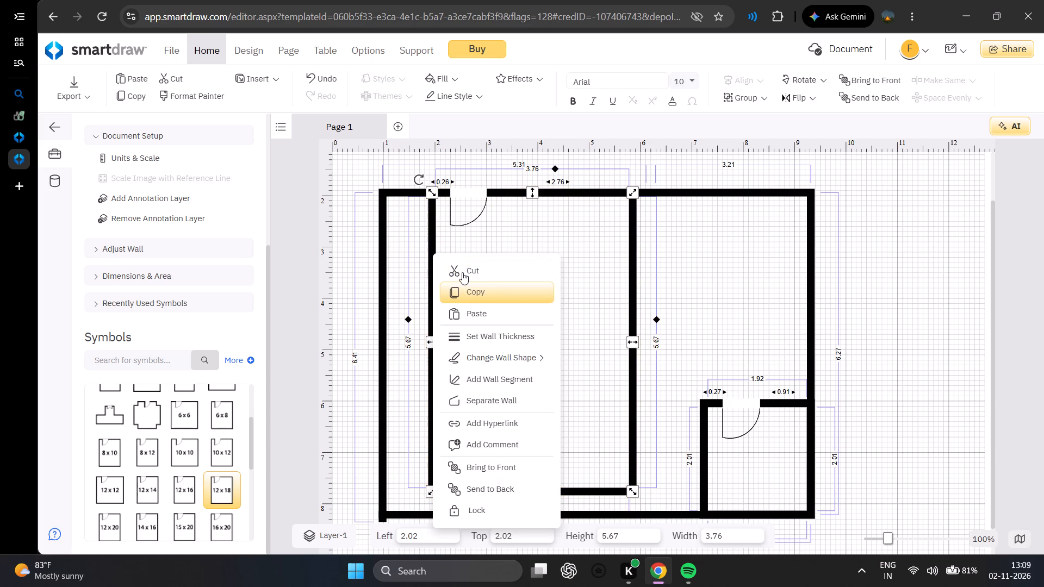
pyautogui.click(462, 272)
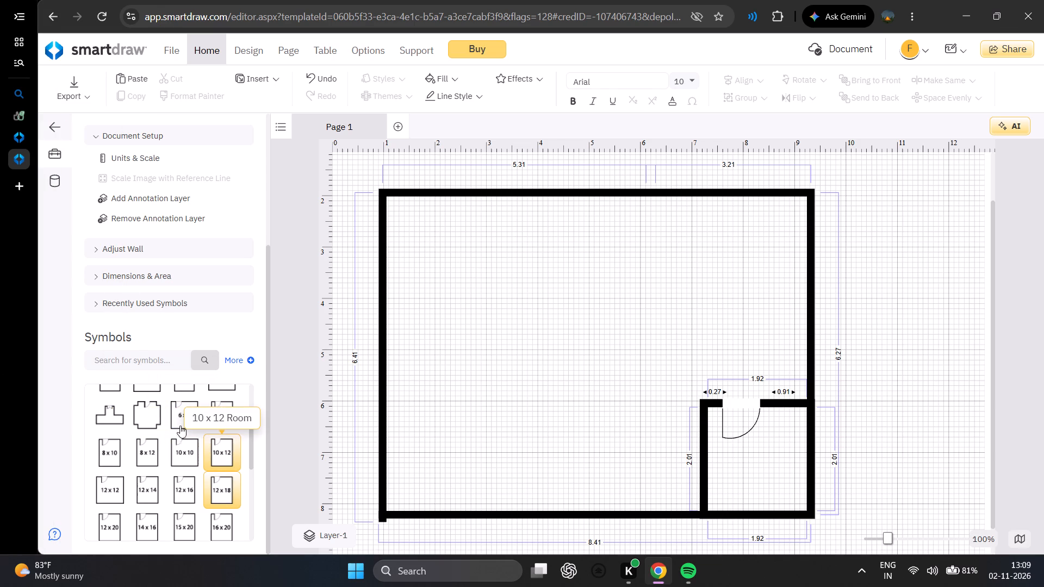
# Insert the 6x8 room outline from the Room Outlines symbols inside the exterior walls.
pyautogui.doubleClick(216, 414)
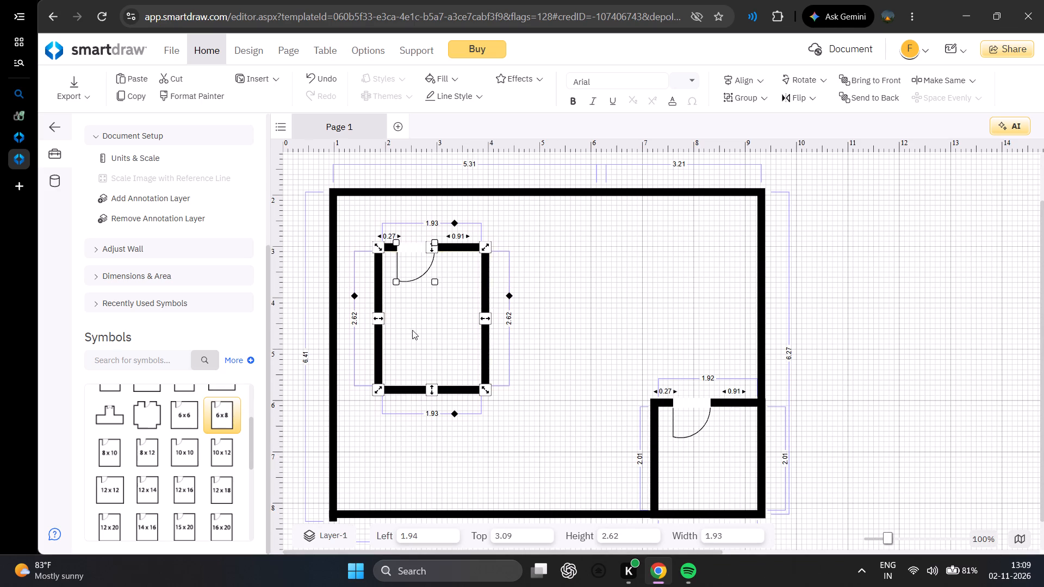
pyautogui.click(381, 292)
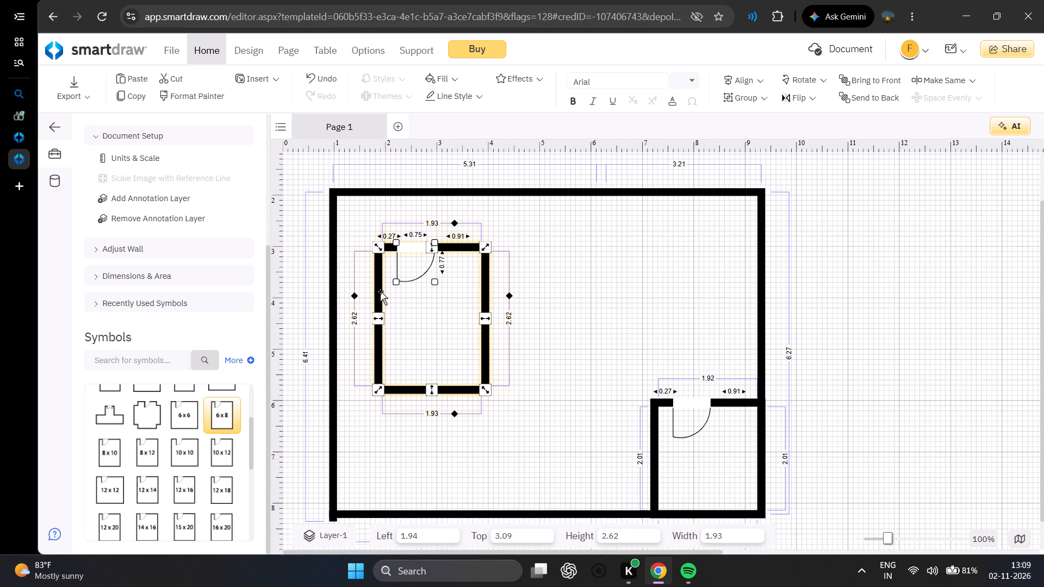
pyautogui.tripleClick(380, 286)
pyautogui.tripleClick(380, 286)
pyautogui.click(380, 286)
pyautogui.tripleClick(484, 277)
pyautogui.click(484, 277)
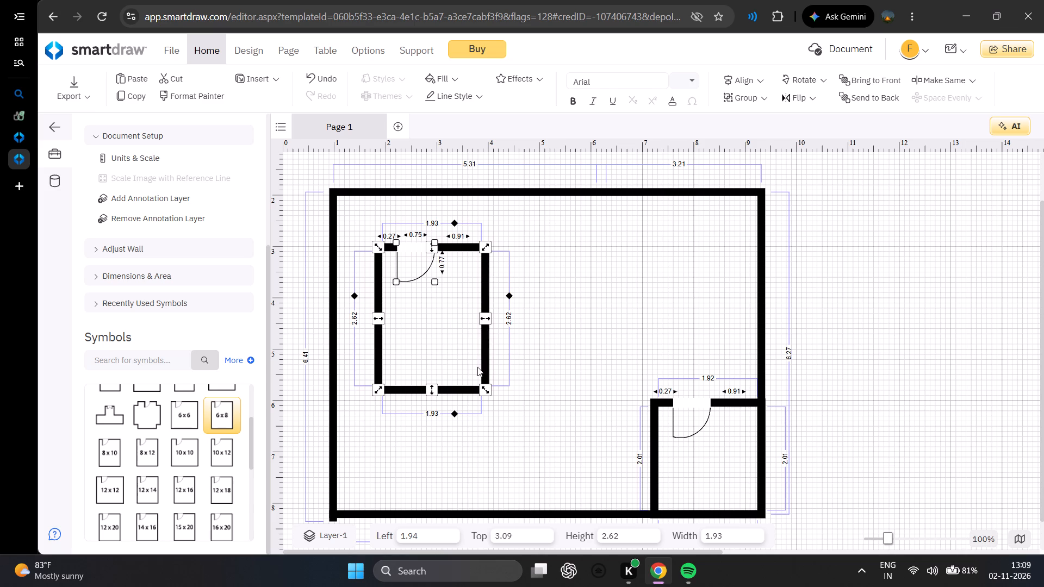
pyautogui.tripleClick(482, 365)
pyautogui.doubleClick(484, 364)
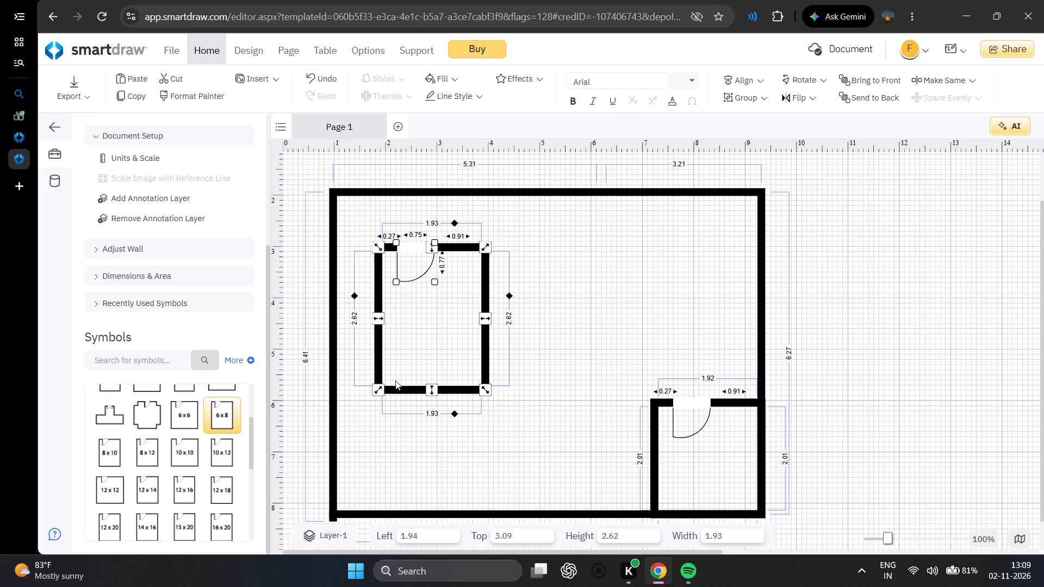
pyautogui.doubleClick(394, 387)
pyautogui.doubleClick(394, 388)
# Move the 6x8 room toward the middle of the exterior outline, at about 2.82 left and 4.20 top.
pyautogui.doubleClick(379, 273)
pyautogui.moveTo(379, 273); pyautogui.dragTo(424, 329)
pyautogui.click(480, 280)
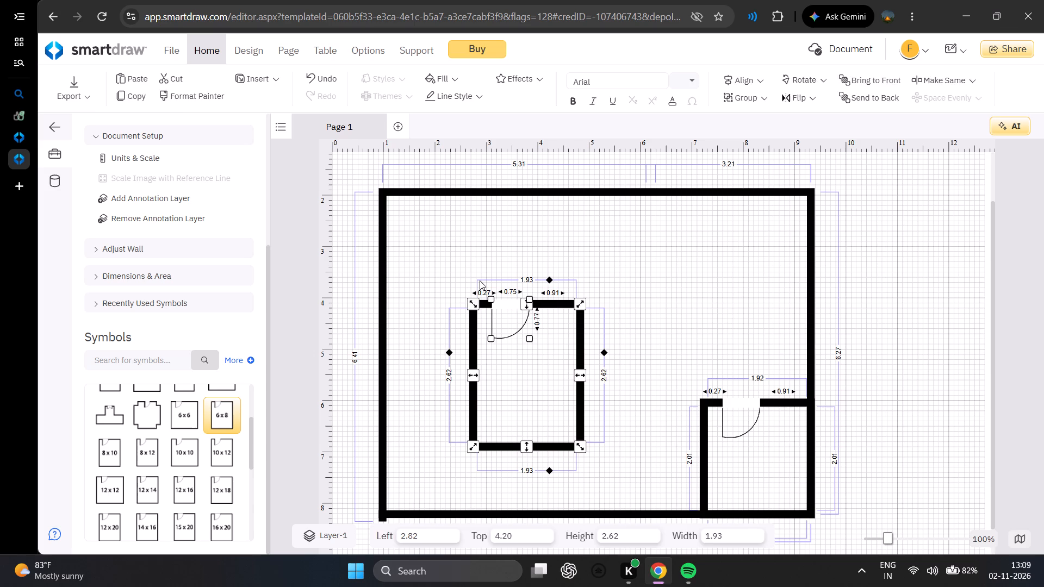
pyautogui.click(474, 280)
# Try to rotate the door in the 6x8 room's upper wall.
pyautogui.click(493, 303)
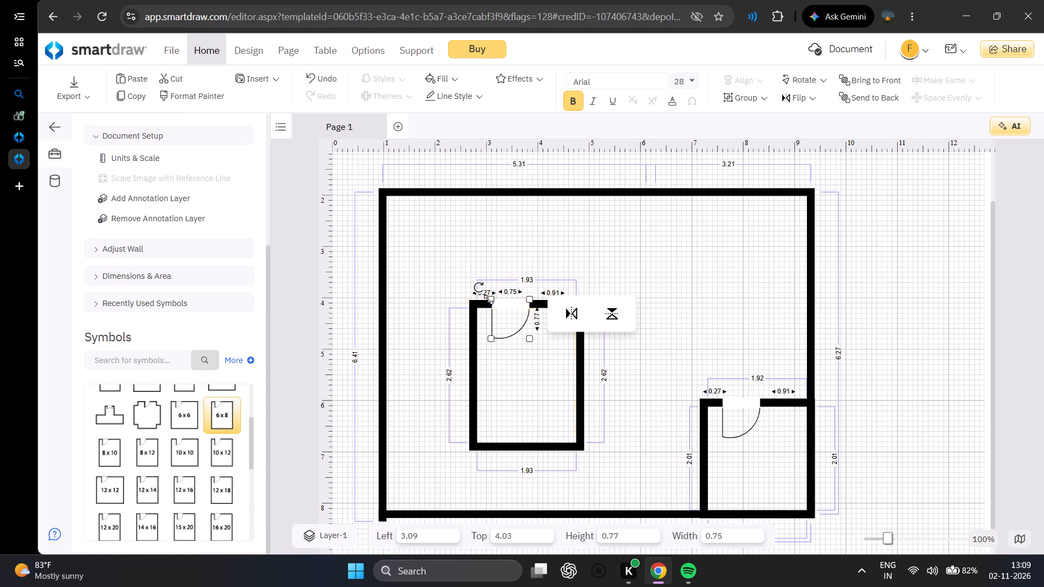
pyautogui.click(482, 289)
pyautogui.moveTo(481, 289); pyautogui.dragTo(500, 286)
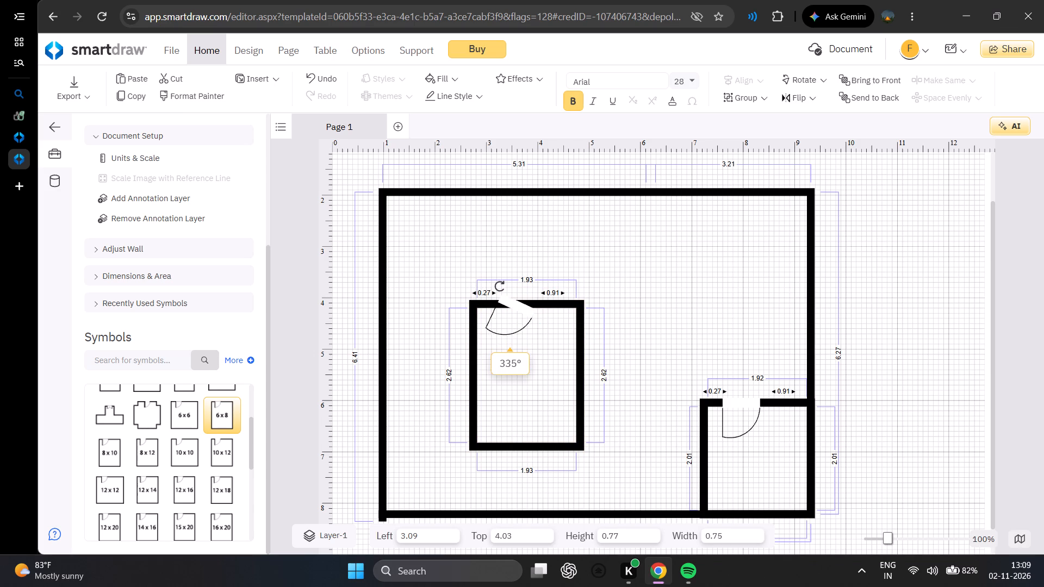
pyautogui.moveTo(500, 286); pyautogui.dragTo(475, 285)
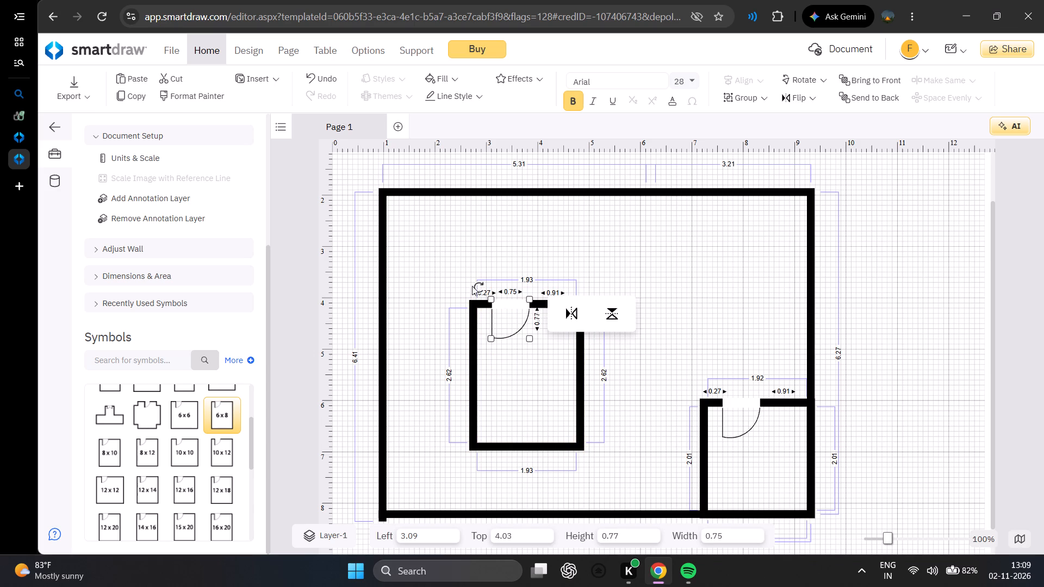
# Rotate the 6x8 room a half turn so its door is in the lower wall and swings downward.
pyautogui.click(473, 303)
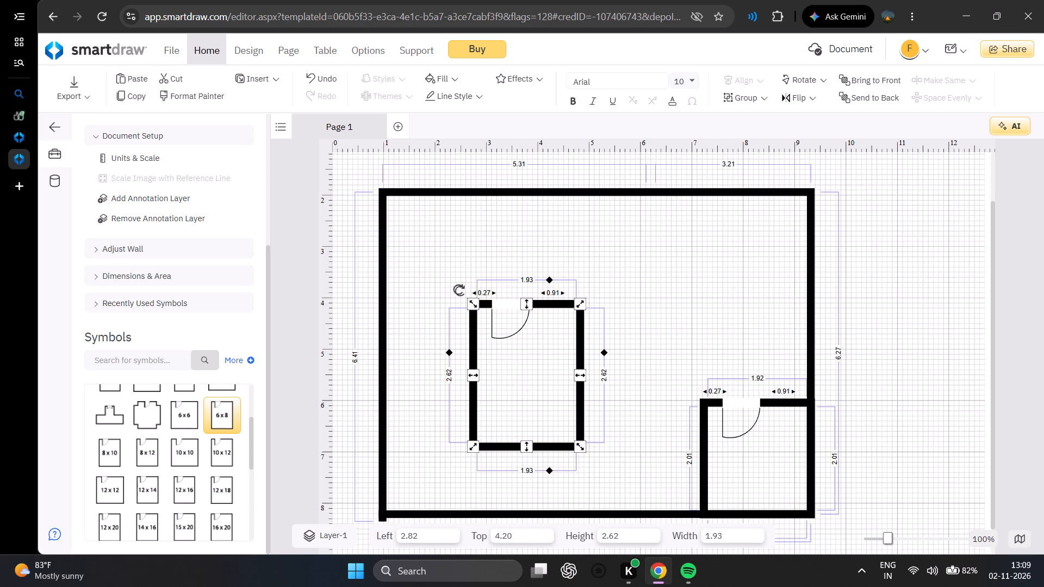
pyautogui.moveTo(458, 294); pyautogui.dragTo(555, 319)
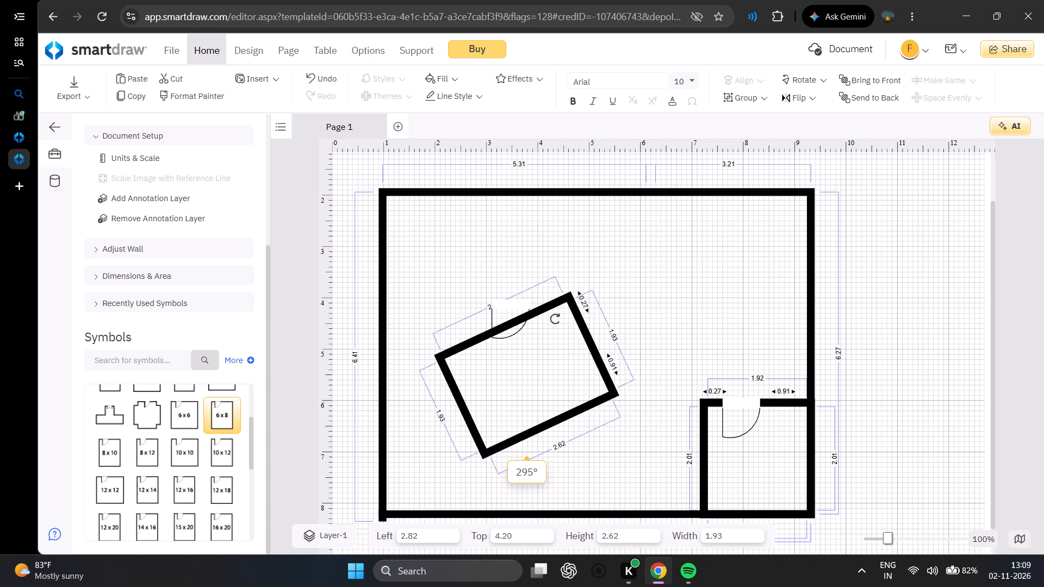
pyautogui.moveTo(555, 319); pyautogui.dragTo(576, 333)
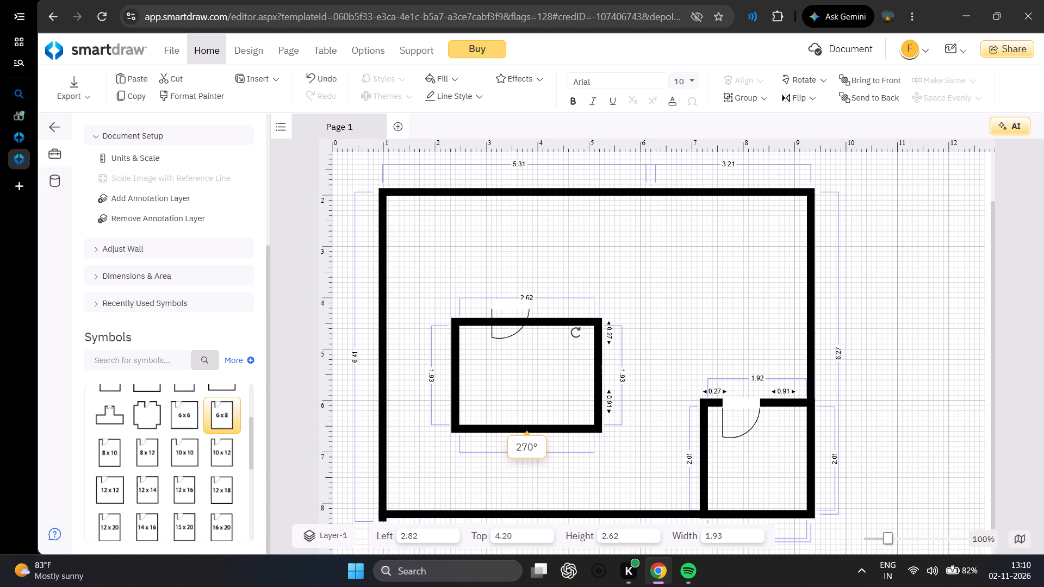
pyautogui.moveTo(576, 333); pyautogui.dragTo(564, 424)
# Move the 6x8 room into the upper-left corner of the exterior walls, at about 1.06 left and 2.02 top.
pyautogui.moveTo(470, 355); pyautogui.dragTo(390, 248)
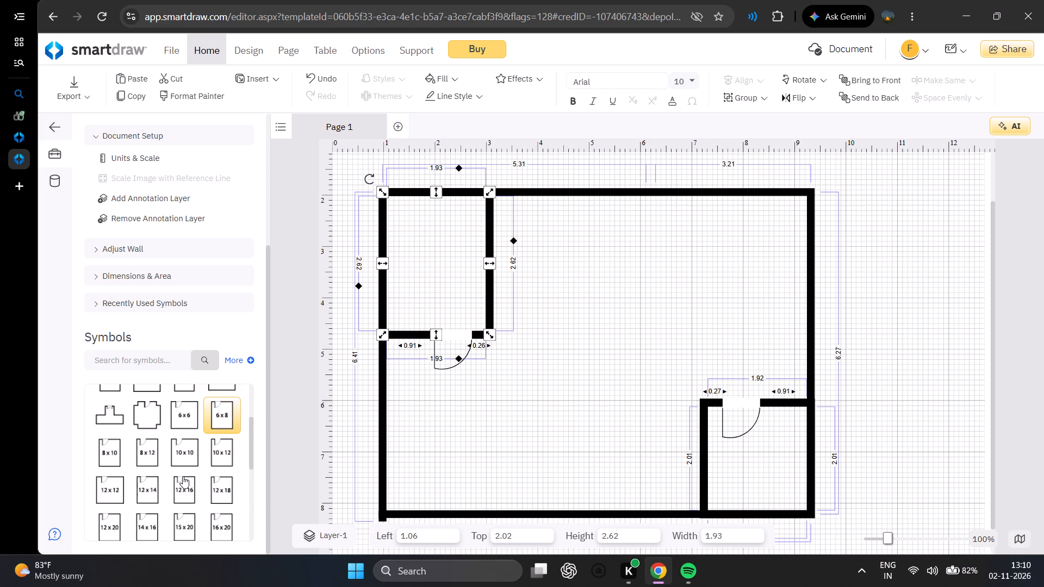
# Insert the 12x16 room outline from the Room Outlines symbols inside the exterior walls, at about 4.04 left and 2.71 top.
pyautogui.tripleClick(183, 477)
pyautogui.click(182, 477)
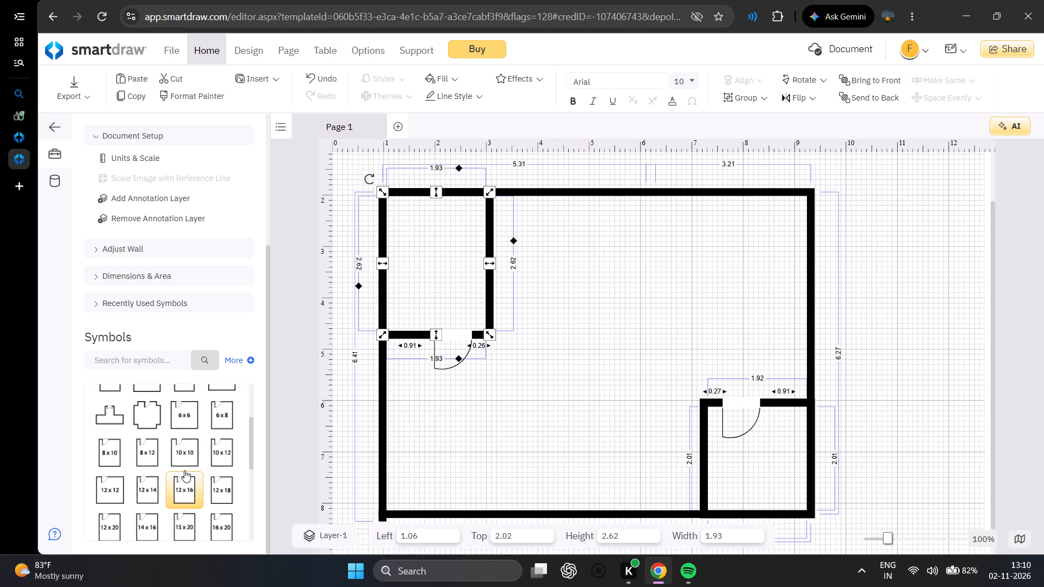
pyautogui.doubleClick(187, 484)
pyautogui.click(377, 414)
pyautogui.moveTo(377, 414); pyautogui.dragTo(485, 395)
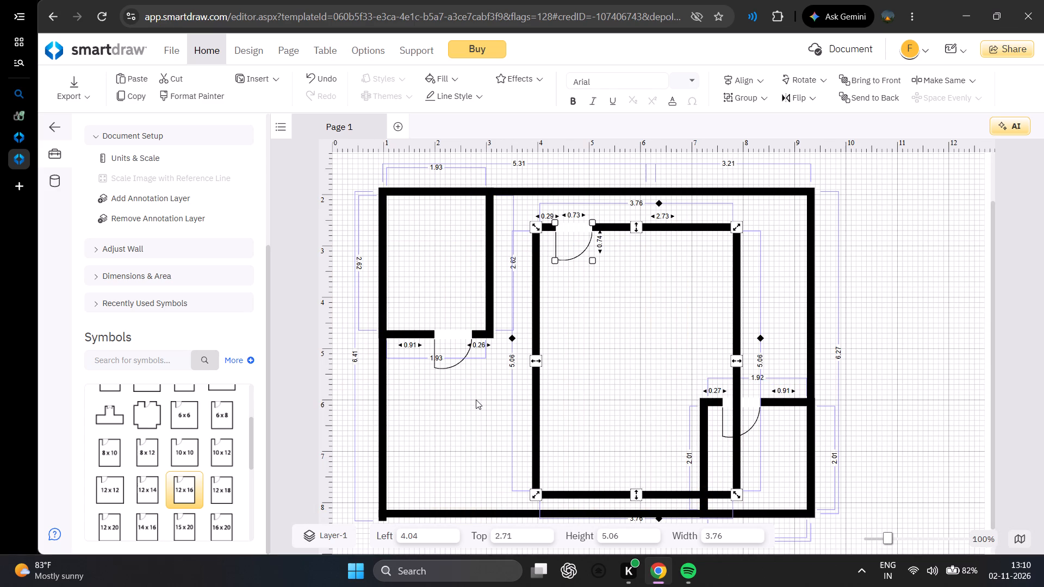
# Rotate the 12x16 room a quarter turn so its longer side is horizontal and its door is in the left wall.
pyautogui.click(546, 227)
pyautogui.click(546, 227)
pyautogui.click(536, 227)
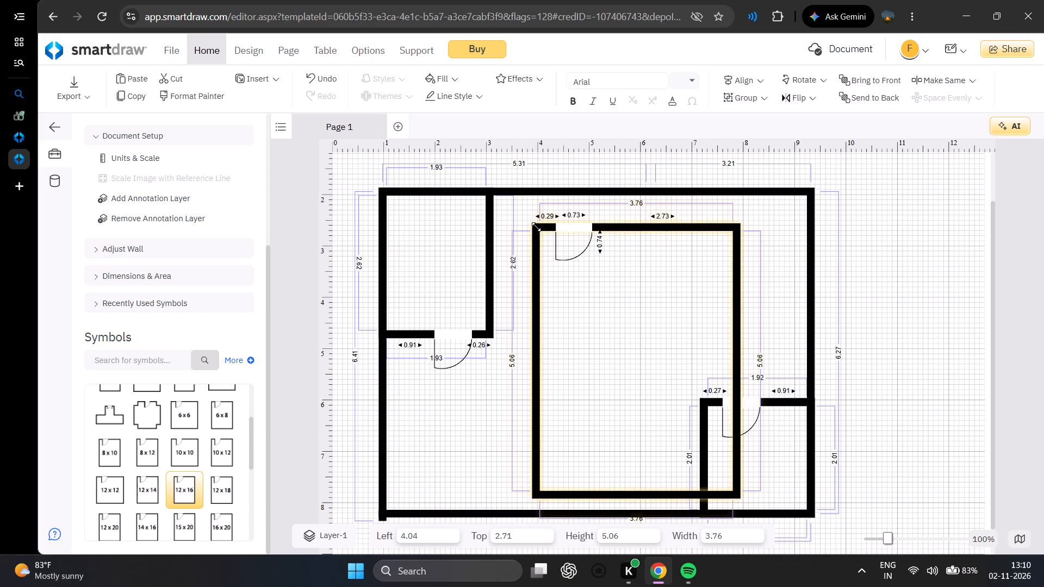
pyautogui.click(536, 227)
pyautogui.click(535, 234)
pyautogui.click(534, 238)
pyautogui.click(534, 238)
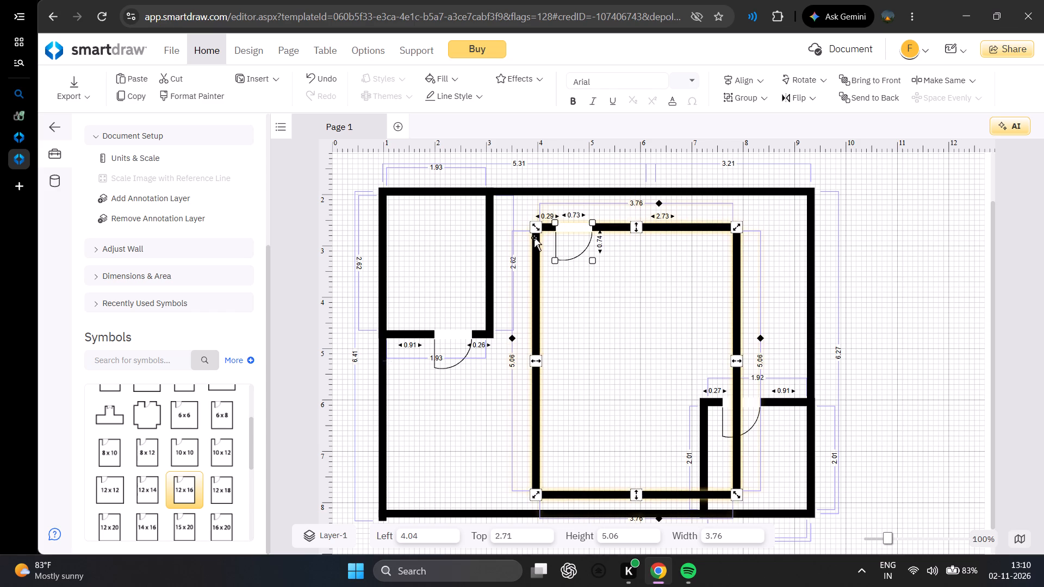
pyautogui.click(736, 224)
pyautogui.click(738, 223)
pyautogui.click(739, 236)
pyautogui.click(547, 226)
pyautogui.click(547, 226)
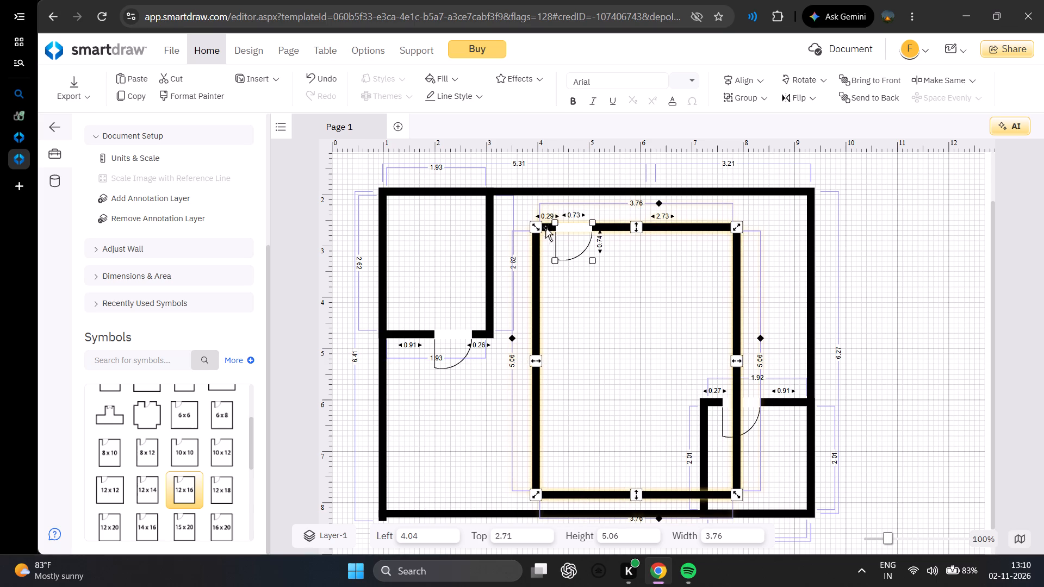
pyautogui.click(536, 234)
pyautogui.moveTo(533, 241); pyautogui.dragTo(519, 234)
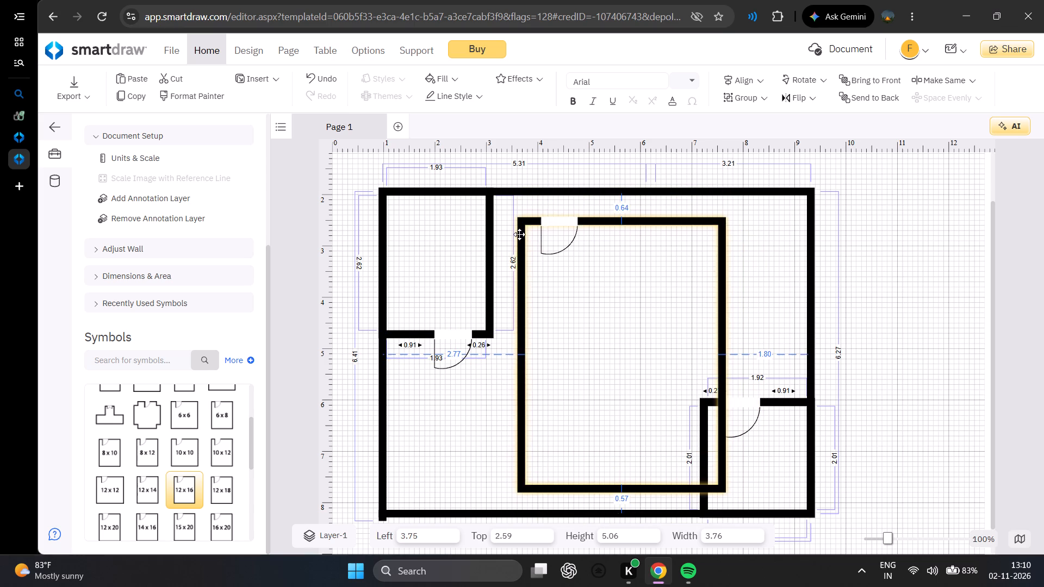
pyautogui.moveTo(519, 234); pyautogui.dragTo(520, 234)
pyautogui.click(515, 255)
pyautogui.click(518, 249)
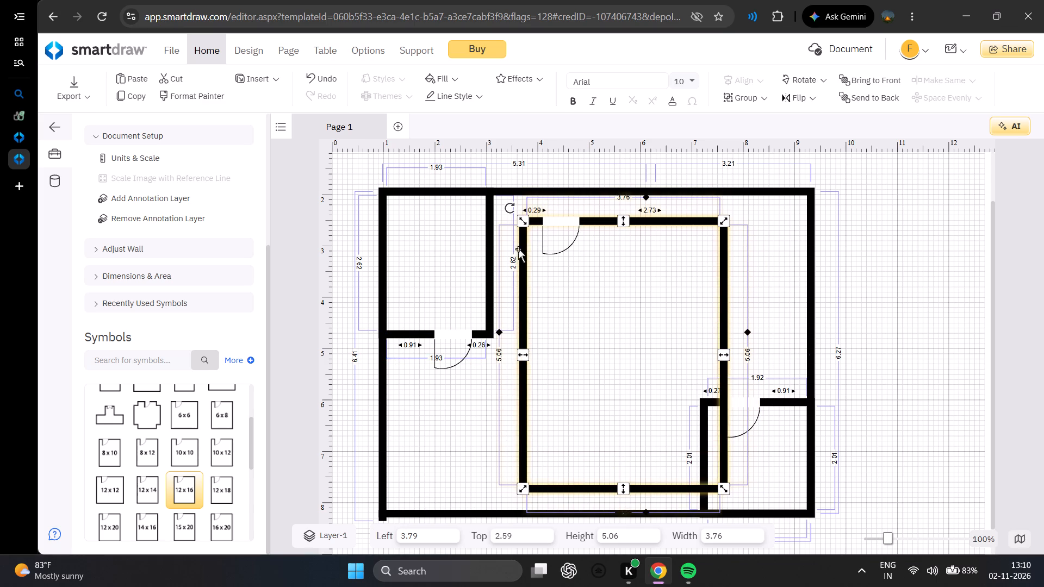
pyautogui.moveTo(509, 205); pyautogui.dragTo(514, 205)
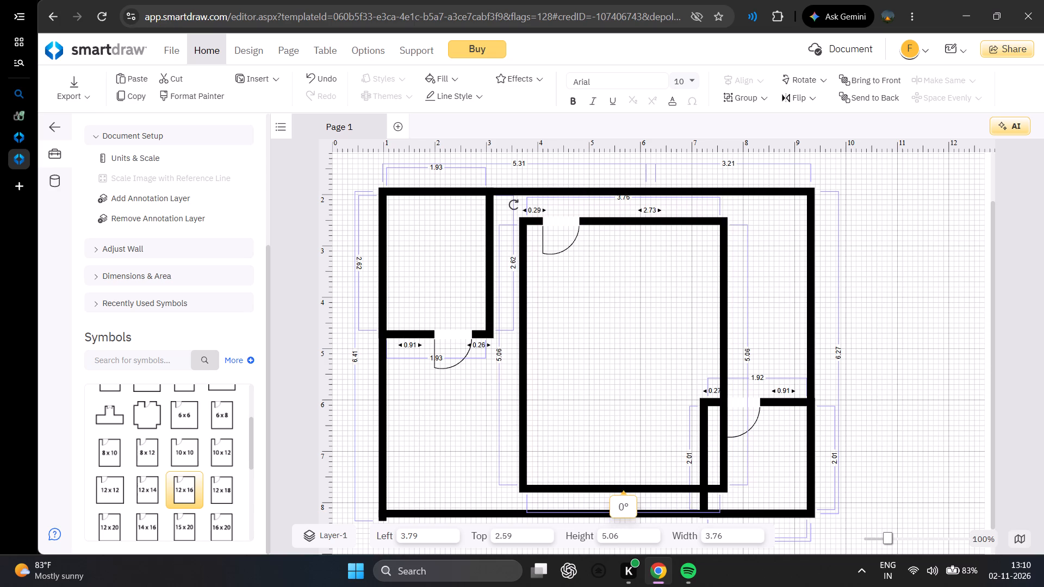
pyautogui.moveTo(514, 205); pyautogui.dragTo(667, 418)
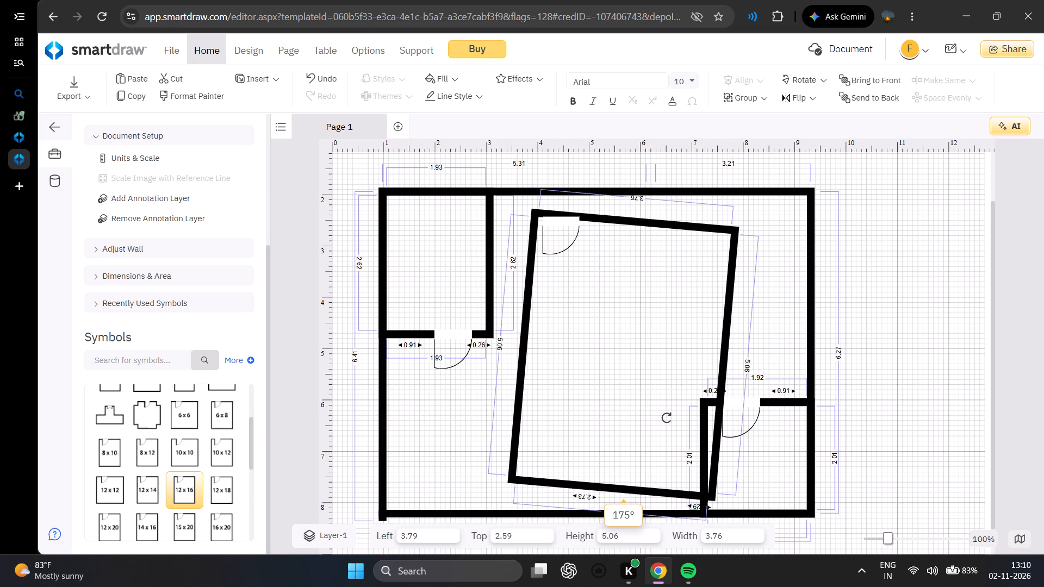
pyautogui.moveTo(667, 418); pyautogui.dragTo(546, 414)
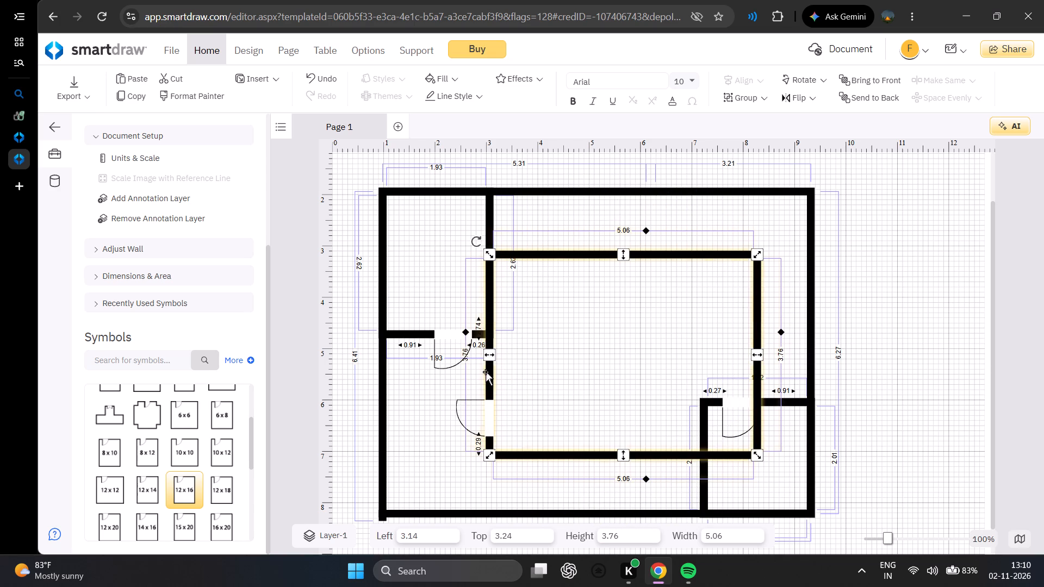
# Move the 12x16 room into the upper-right corner of the exterior walls, at about 4.18 left and 2.02 top.
pyautogui.moveTo(486, 372); pyautogui.dragTo(536, 297)
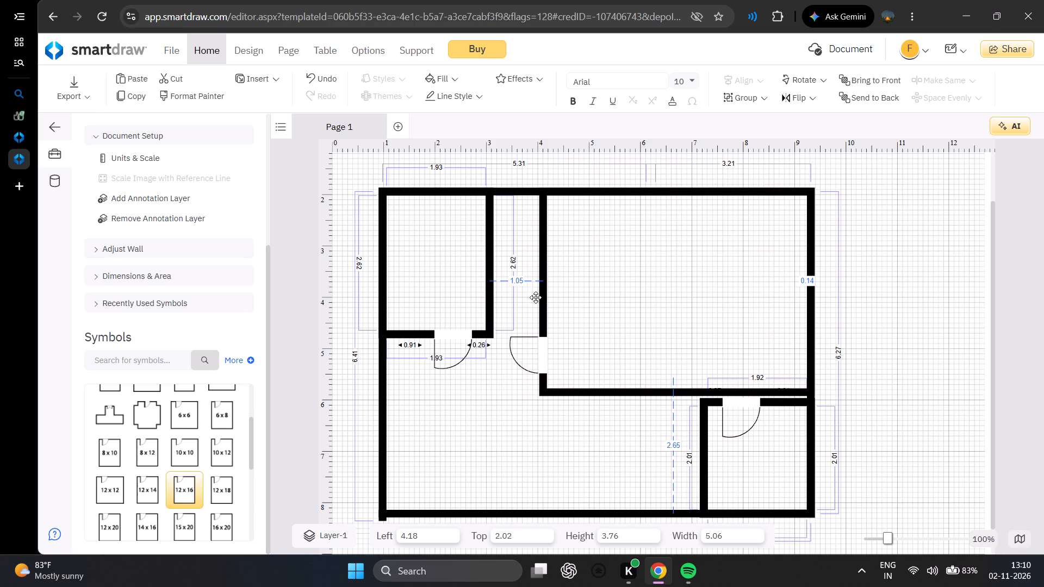
pyautogui.moveTo(536, 297); pyautogui.dragTo(535, 302)
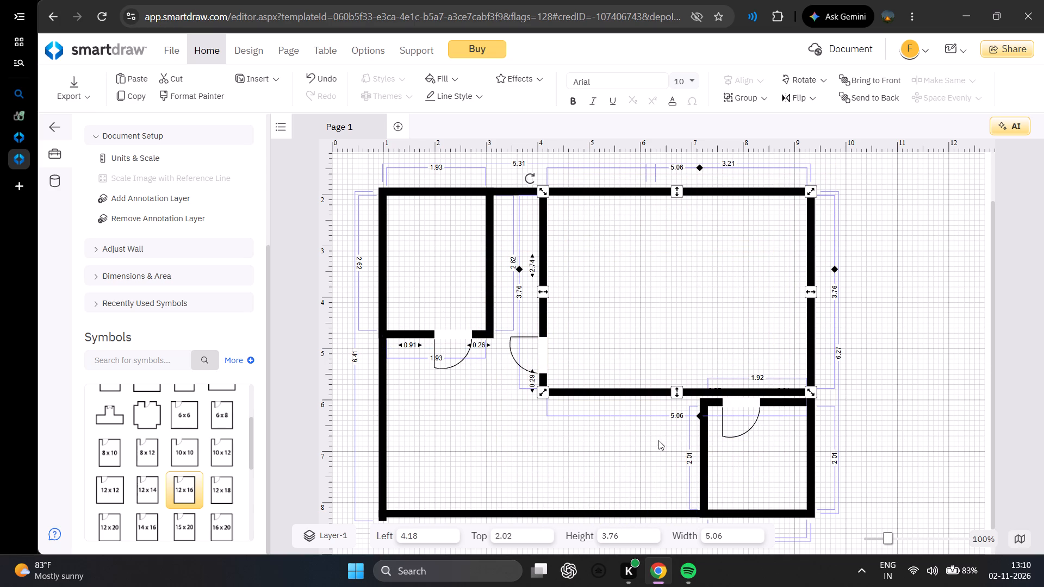
# Narrow the 12x16 room to a width of about 3.68 by shifting its left wall inward.
pyautogui.click(704, 429)
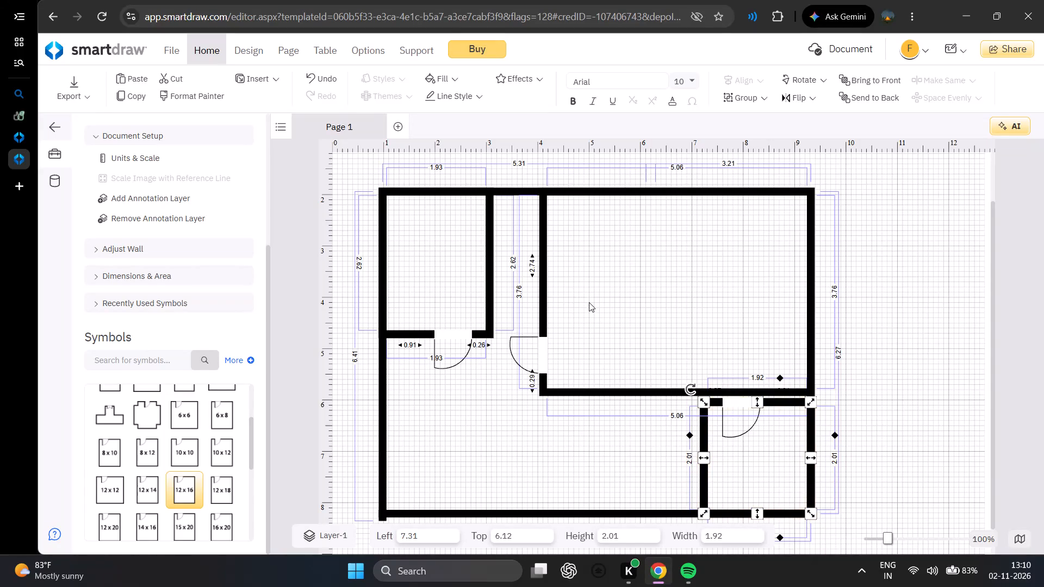
pyautogui.click(544, 285)
pyautogui.moveTo(544, 285); pyautogui.dragTo(552, 288)
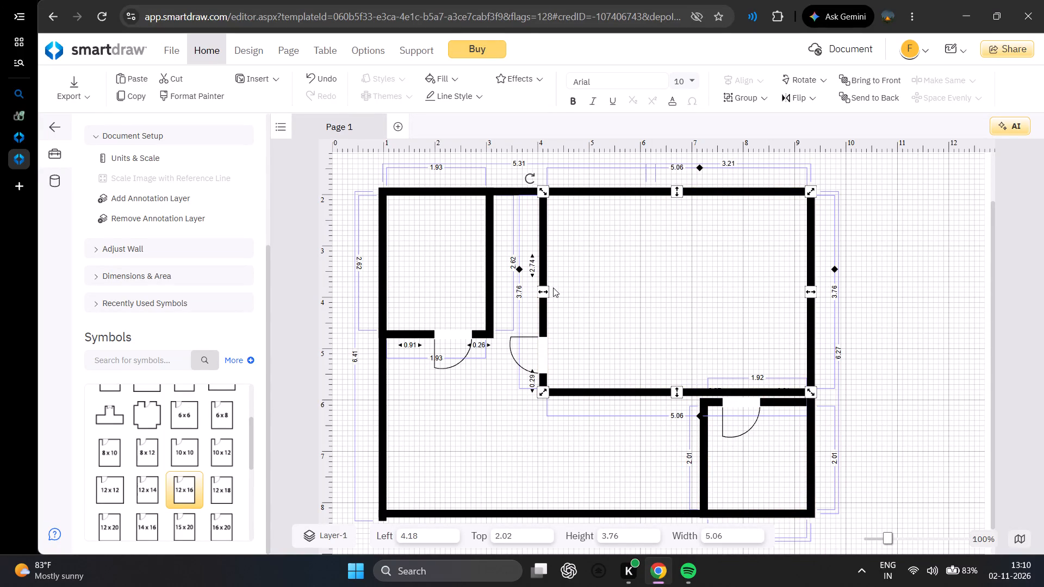
pyautogui.click(540, 289)
pyautogui.moveTo(540, 289); pyautogui.dragTo(563, 290)
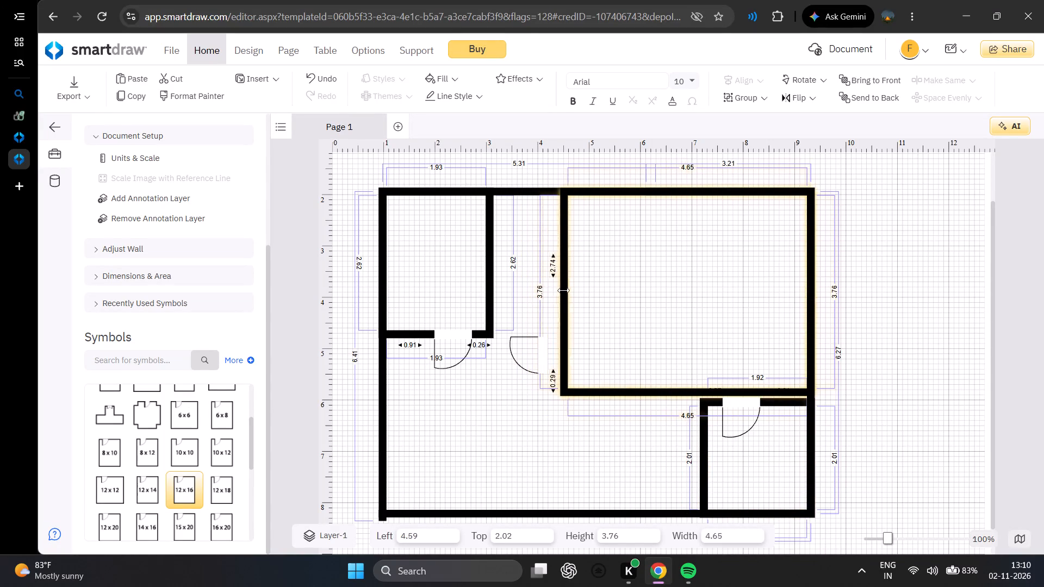
pyautogui.moveTo(563, 290); pyautogui.dragTo(611, 277)
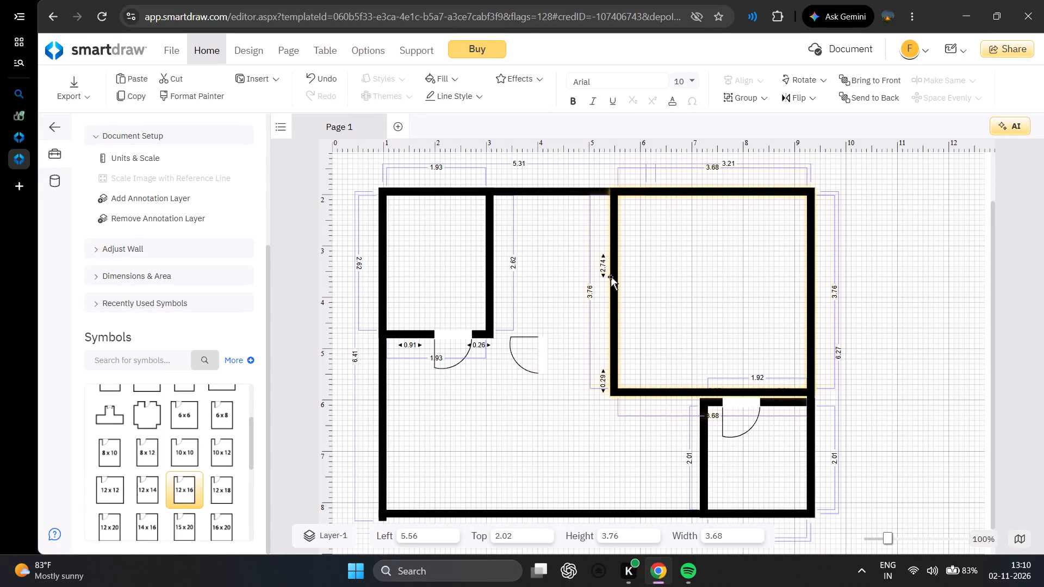
pyautogui.click(539, 430)
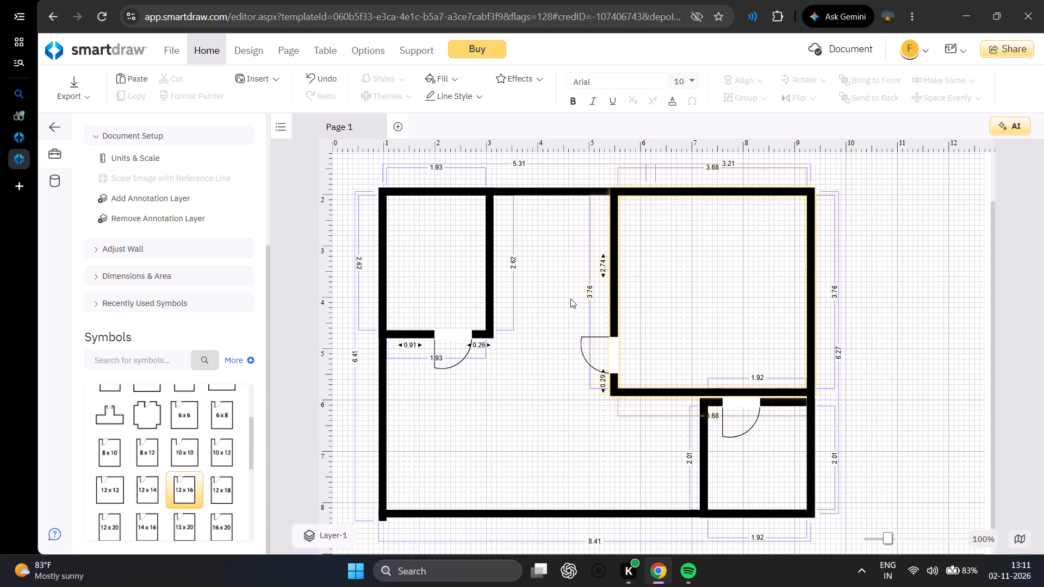
pyautogui.click(545, 405)
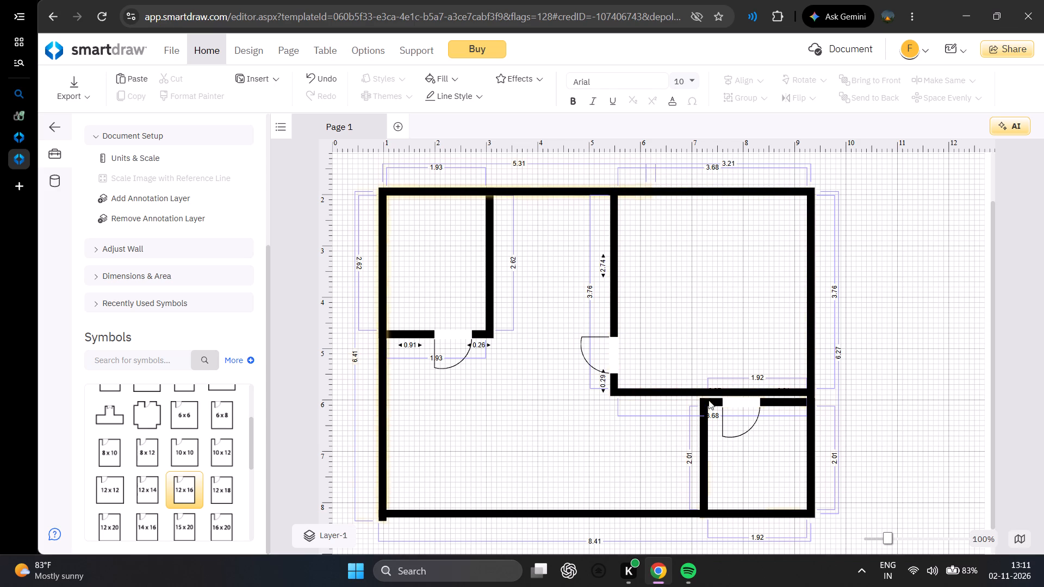
# Shorten the 12x16 room to a height of about 2.60 by raising its lower wall.
pyautogui.scroll(-6, 1043, 249)
pyautogui.scroll(-4, 758, 267)
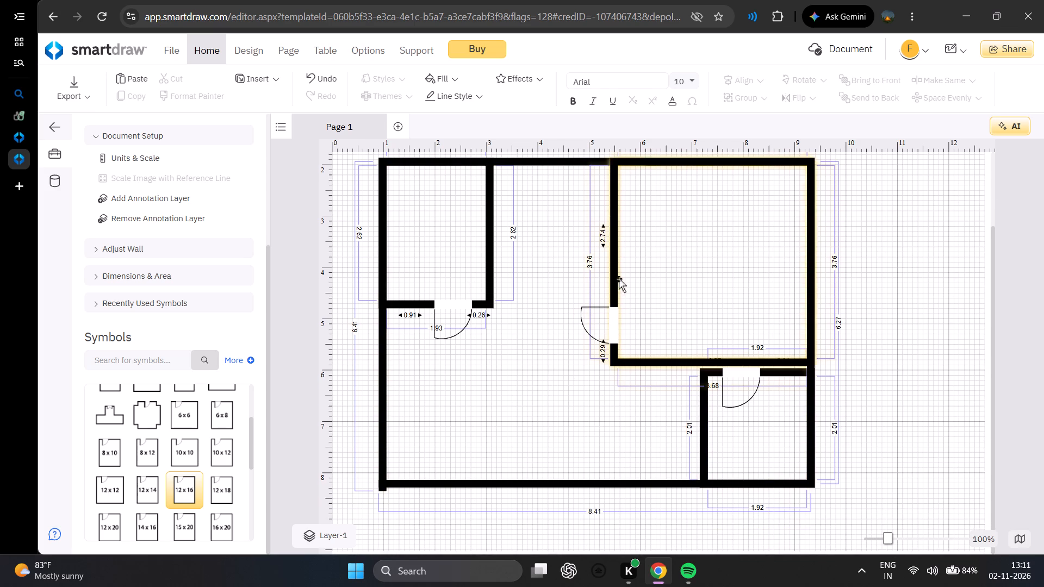
pyautogui.click(667, 356)
pyautogui.click(670, 361)
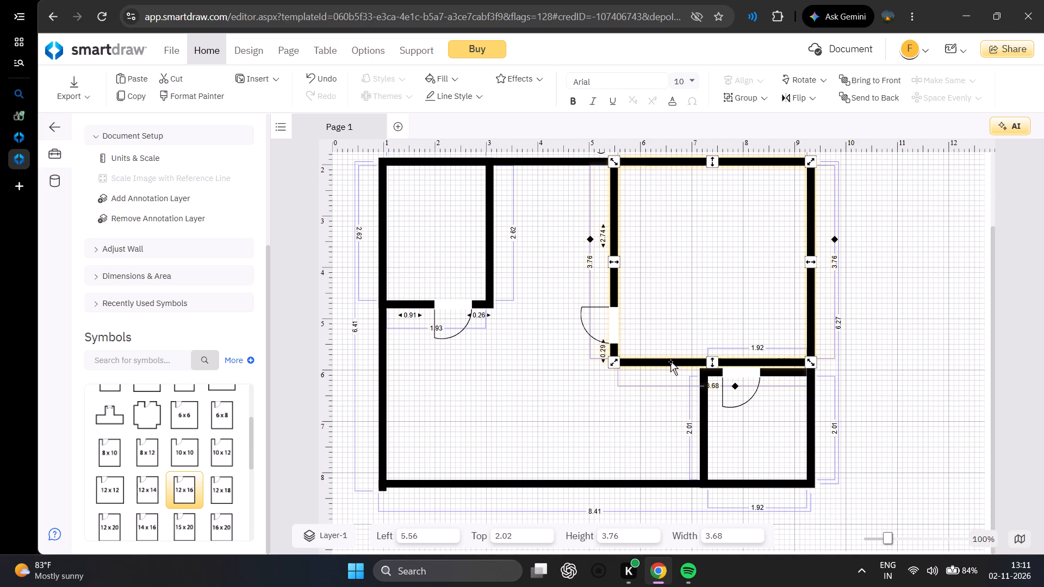
pyautogui.moveTo(711, 360); pyautogui.dragTo(714, 335)
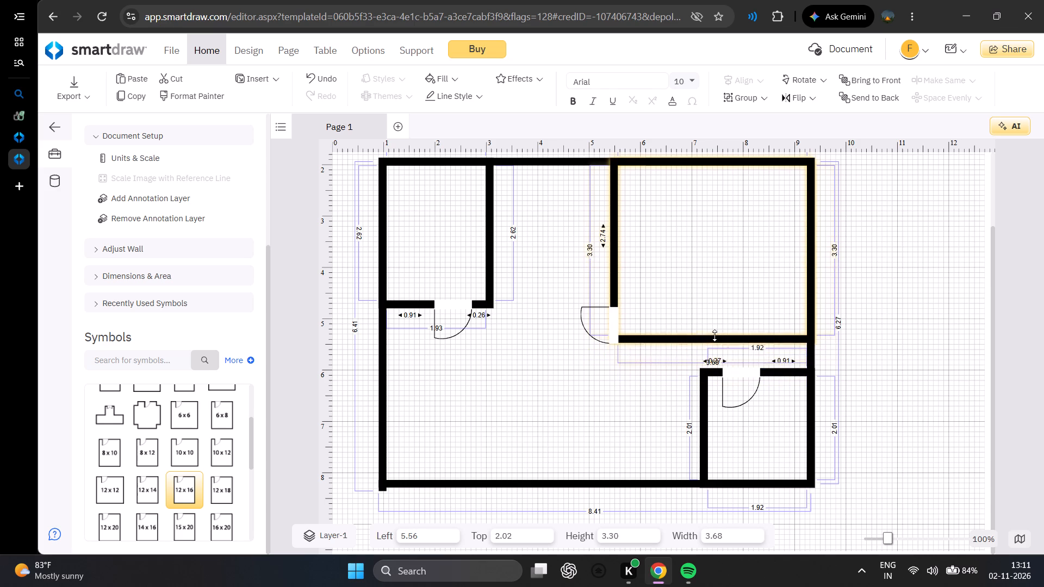
pyautogui.moveTo(714, 335); pyautogui.dragTo(718, 333)
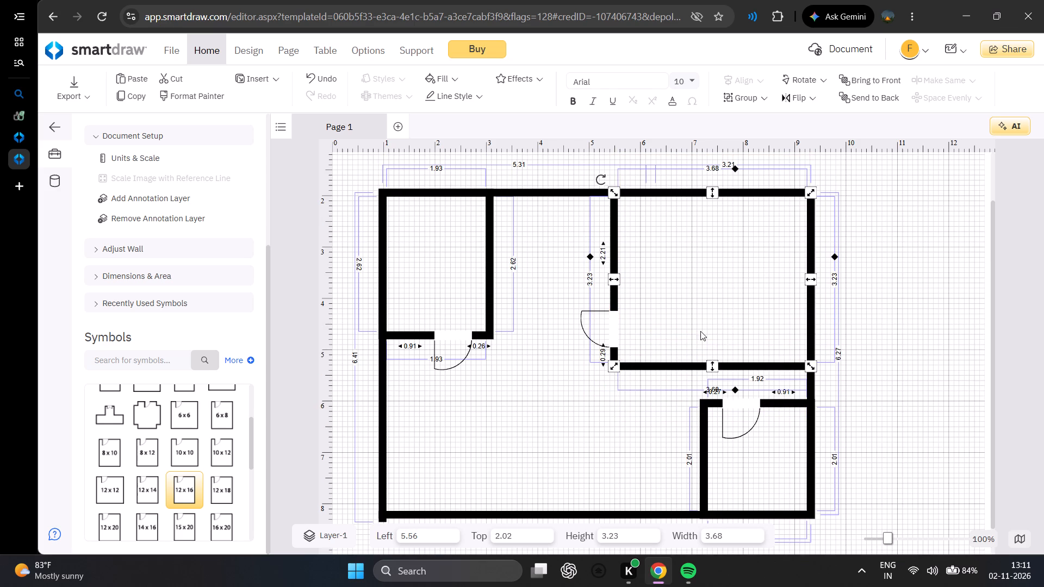
pyautogui.moveTo(713, 362); pyautogui.dragTo(717, 329)
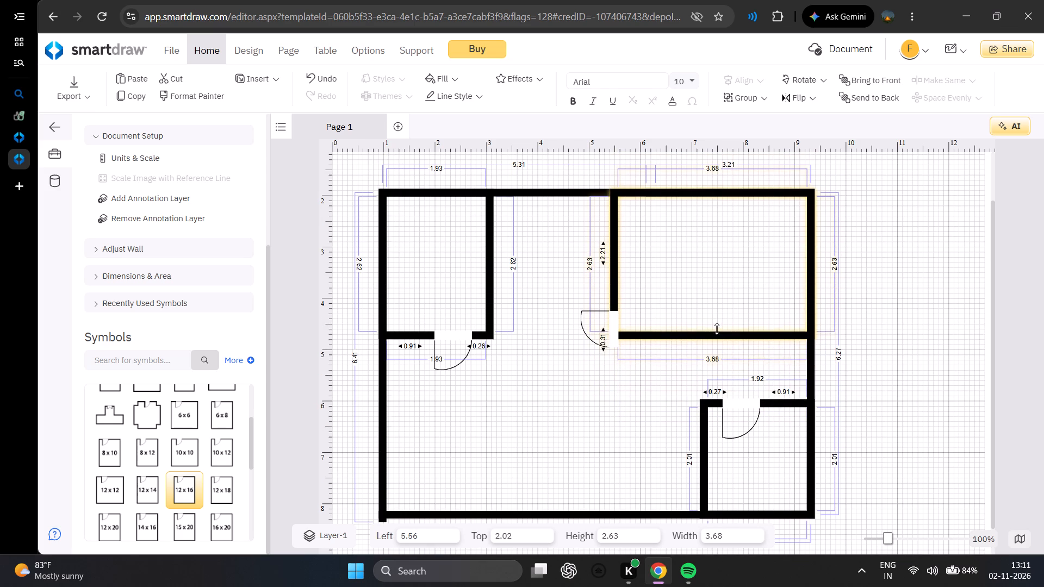
pyautogui.moveTo(717, 329); pyautogui.dragTo(718, 328)
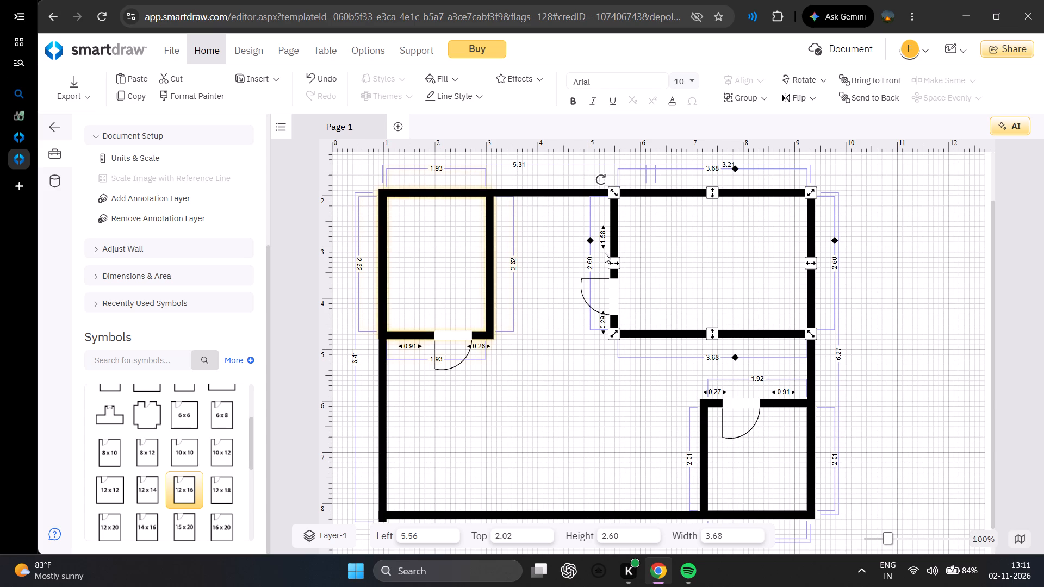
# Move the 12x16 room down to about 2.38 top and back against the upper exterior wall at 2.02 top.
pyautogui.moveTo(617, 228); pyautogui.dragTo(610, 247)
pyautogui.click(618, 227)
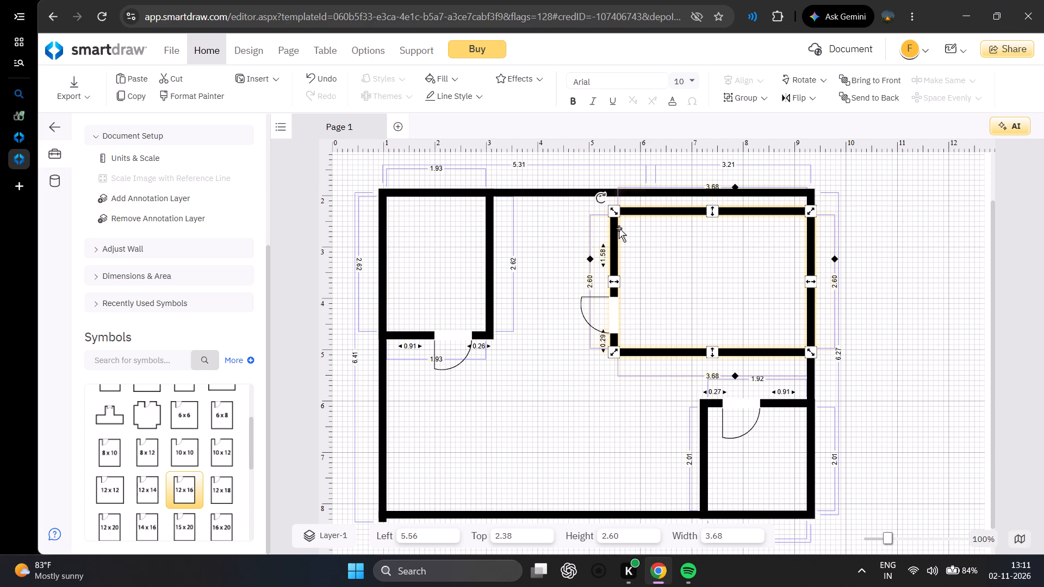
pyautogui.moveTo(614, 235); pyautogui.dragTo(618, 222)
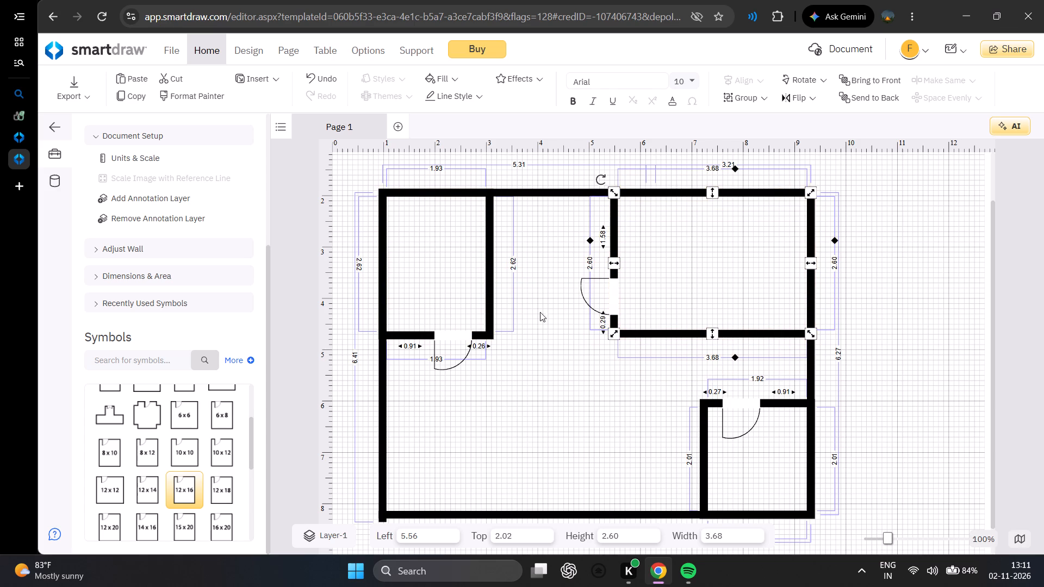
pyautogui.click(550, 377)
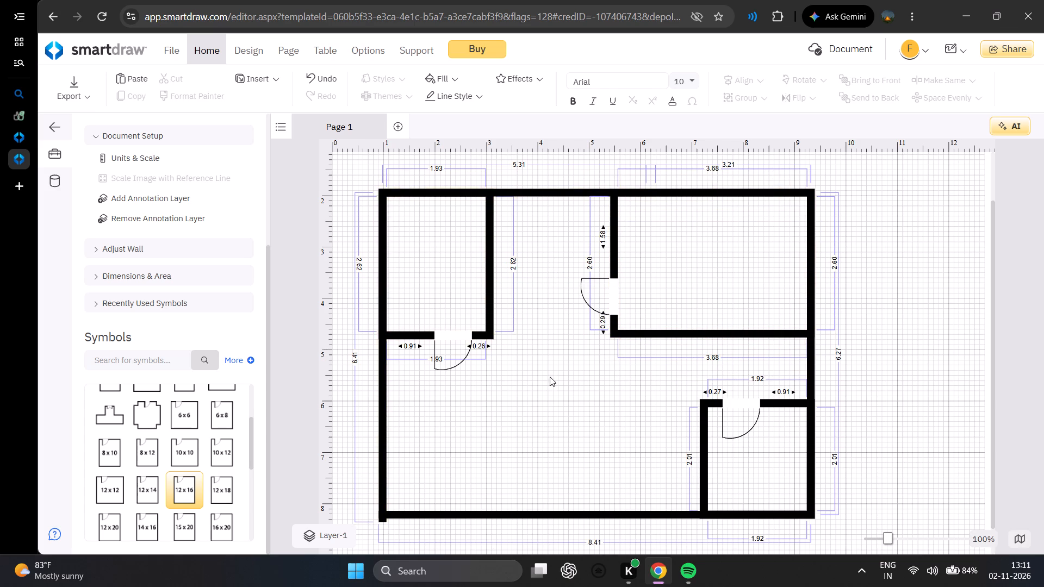
# Look through the Room Outlines symbols and the list of available symbol libraries, leaving the libraries as they are.
pyautogui.scroll(-1, 199, 426)
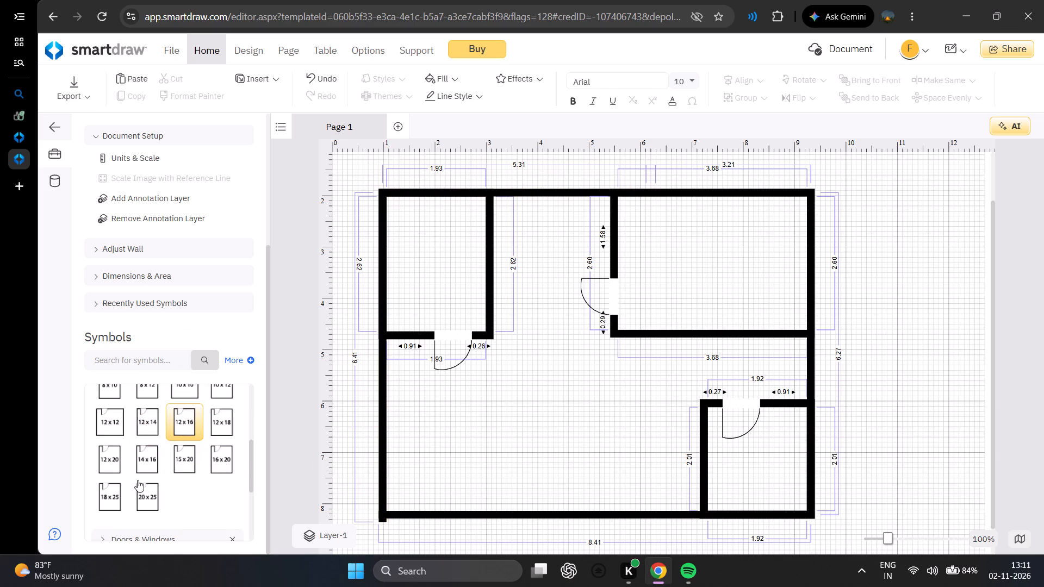
pyautogui.scroll(-2, 202, 429)
pyautogui.scroll(8, 200, 433)
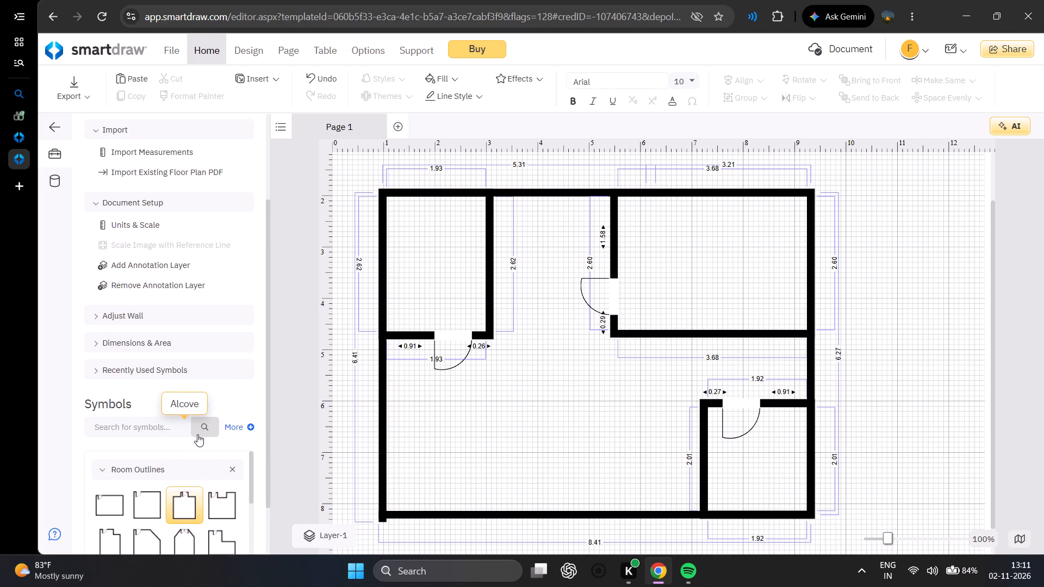
pyautogui.scroll(-1, 182, 508)
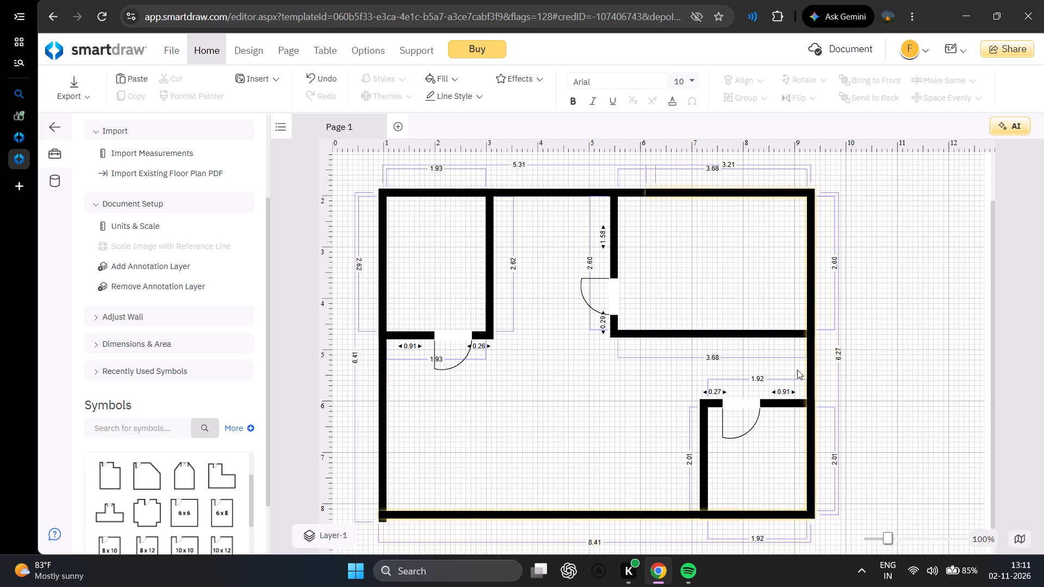
pyautogui.click(568, 394)
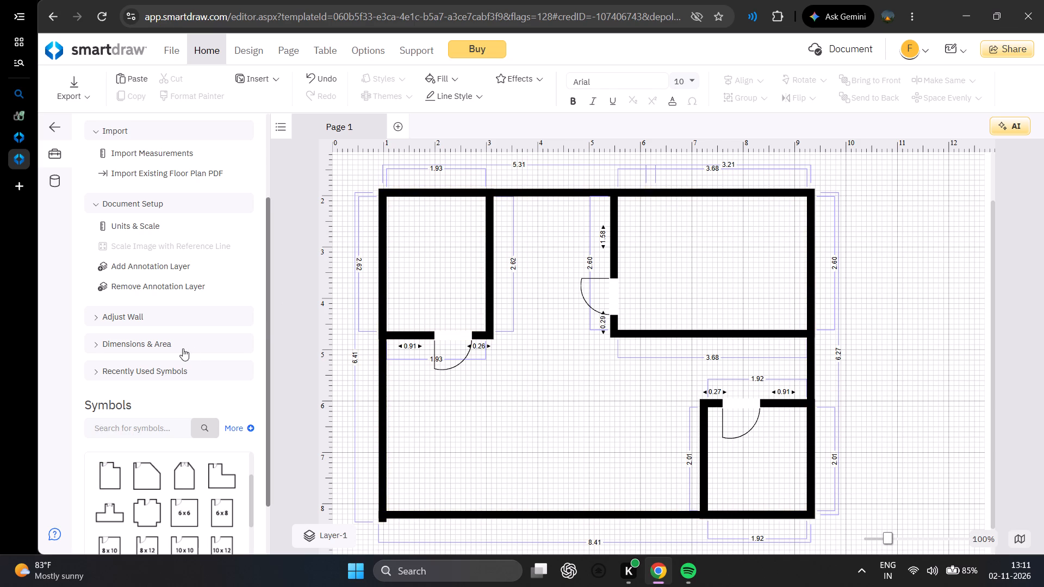
pyautogui.scroll(-10, 175, 345)
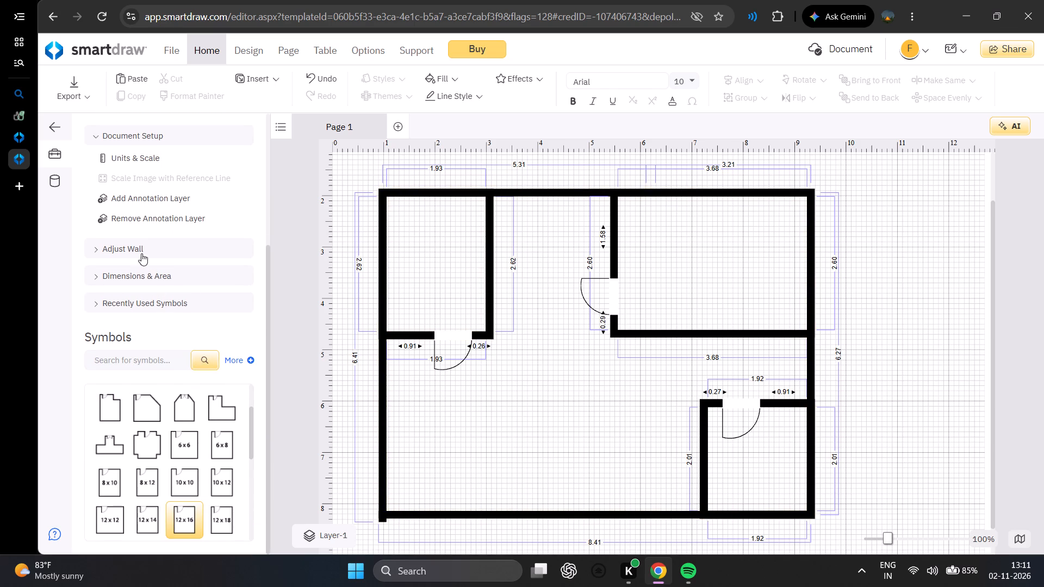
pyautogui.click(240, 355)
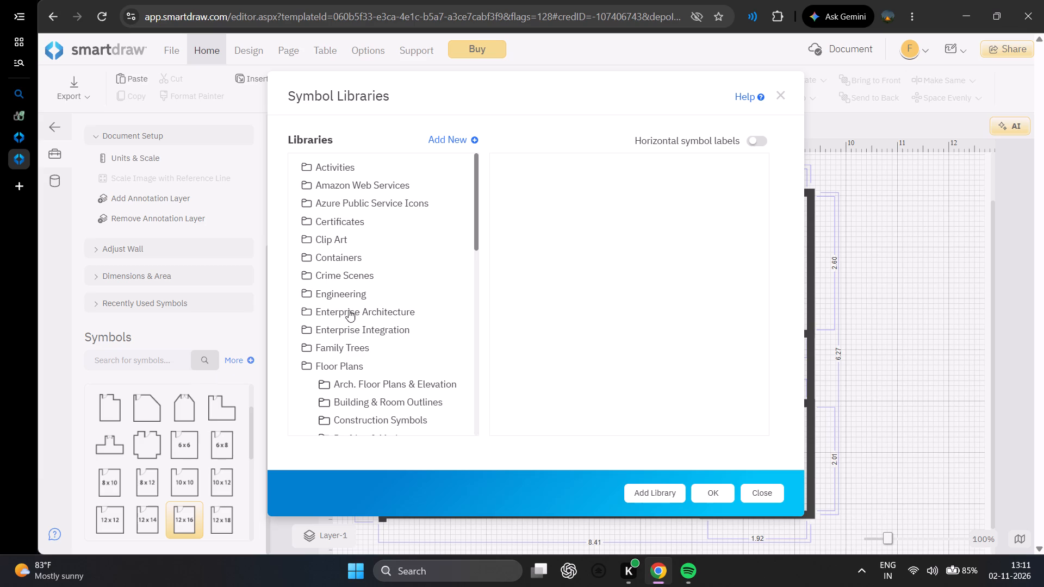
pyautogui.click(781, 97)
# Expand the Doors & Windows and Storage Furniture symbol groups and look through the symbols they offer.
pyautogui.scroll(-5, 260, 314)
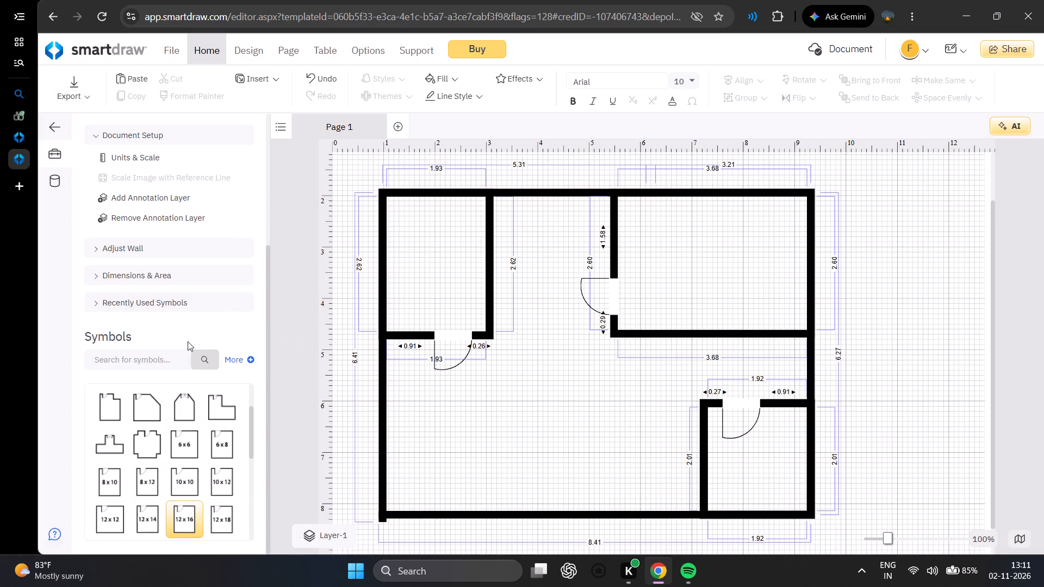
pyautogui.scroll(-1, 188, 341)
pyautogui.scroll(-7, 178, 418)
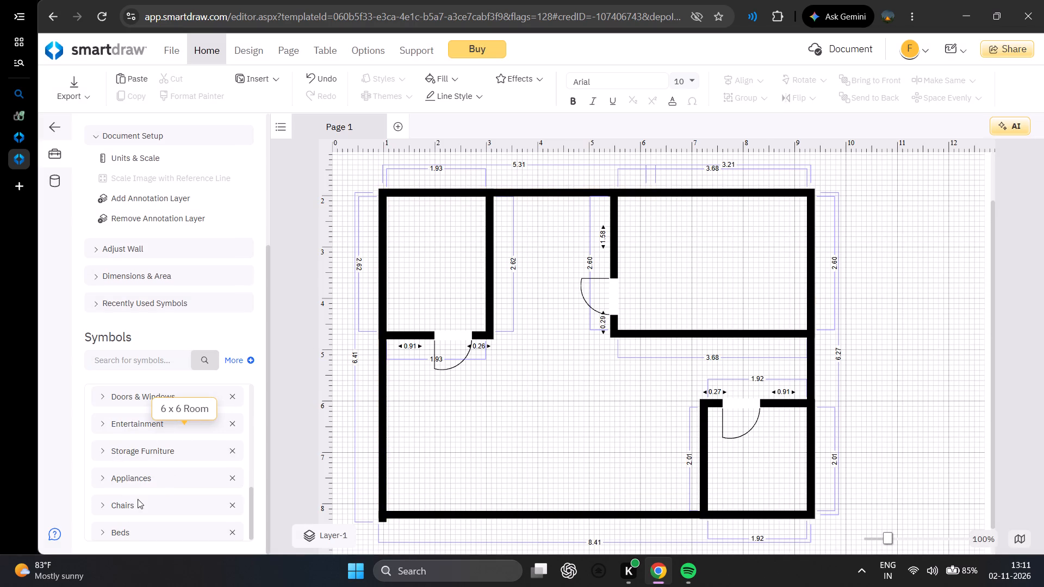
pyautogui.click(138, 499)
pyautogui.scroll(1, 153, 399)
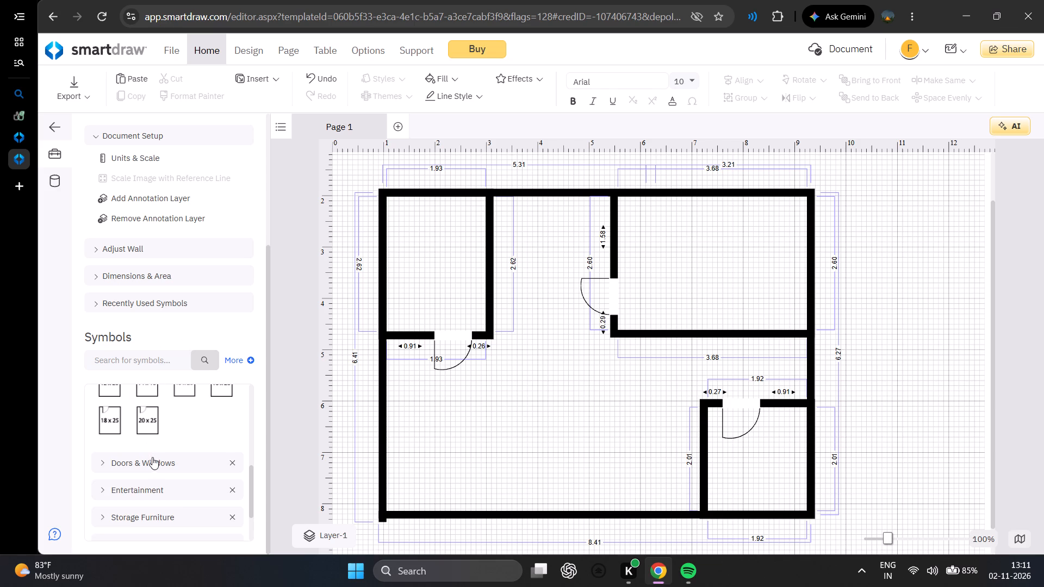
pyautogui.click(152, 460)
pyautogui.scroll(-2, 158, 513)
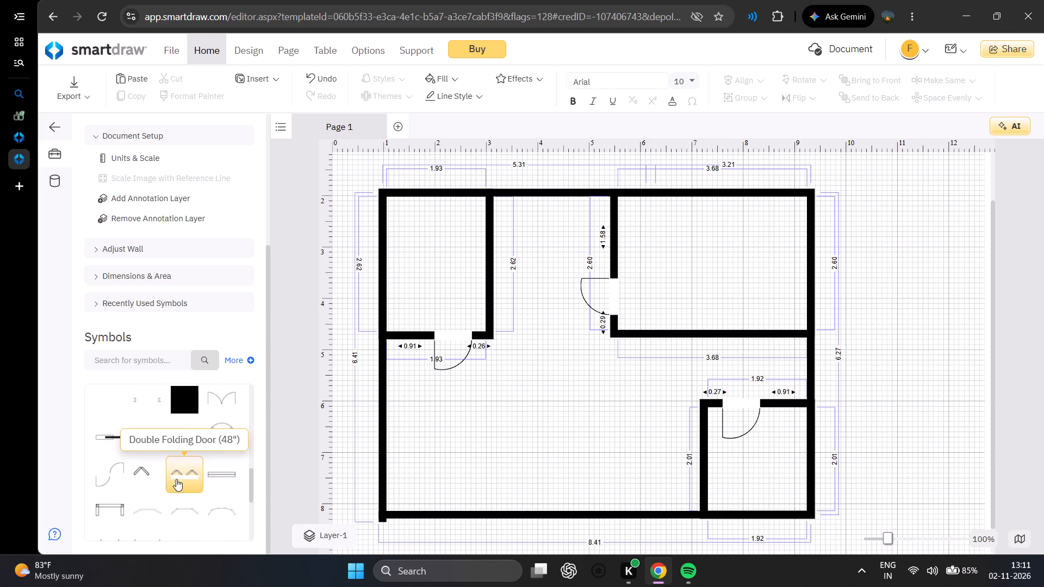
pyautogui.scroll(-2, 133, 448)
pyautogui.scroll(-2, 180, 419)
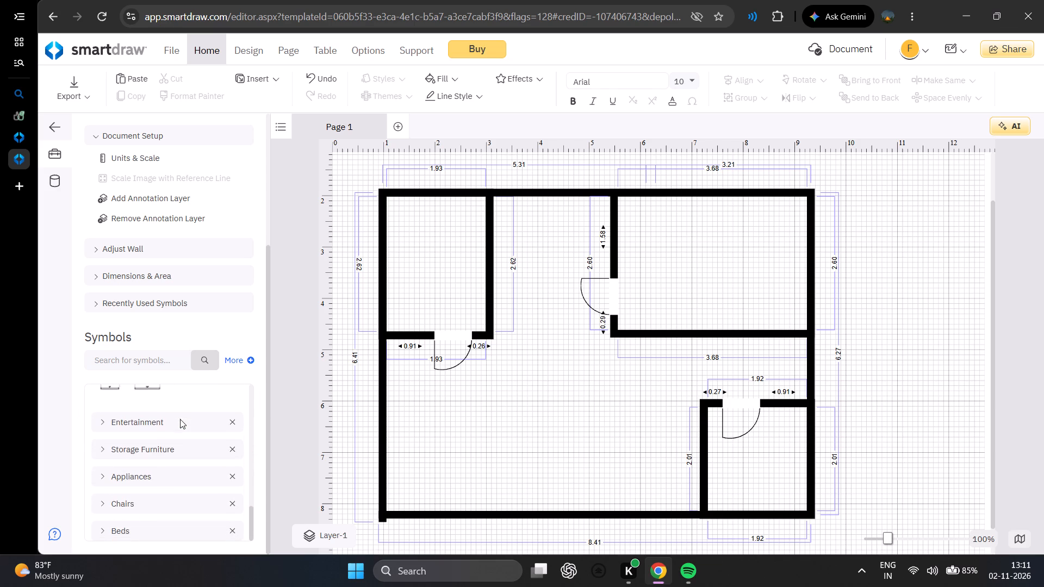
pyautogui.scroll(-3, 138, 432)
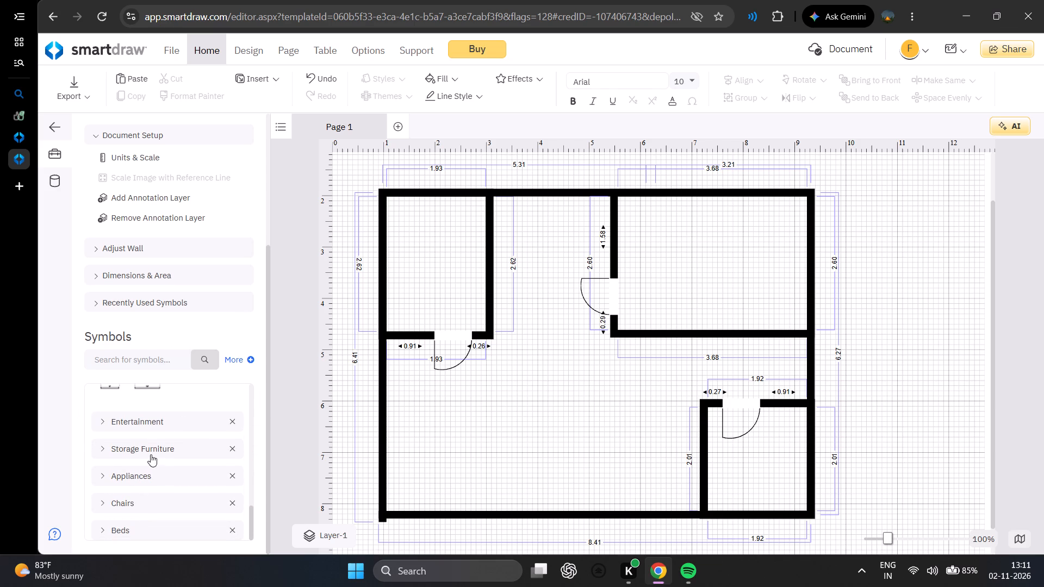
pyautogui.click(151, 445)
pyautogui.scroll(-1, 159, 484)
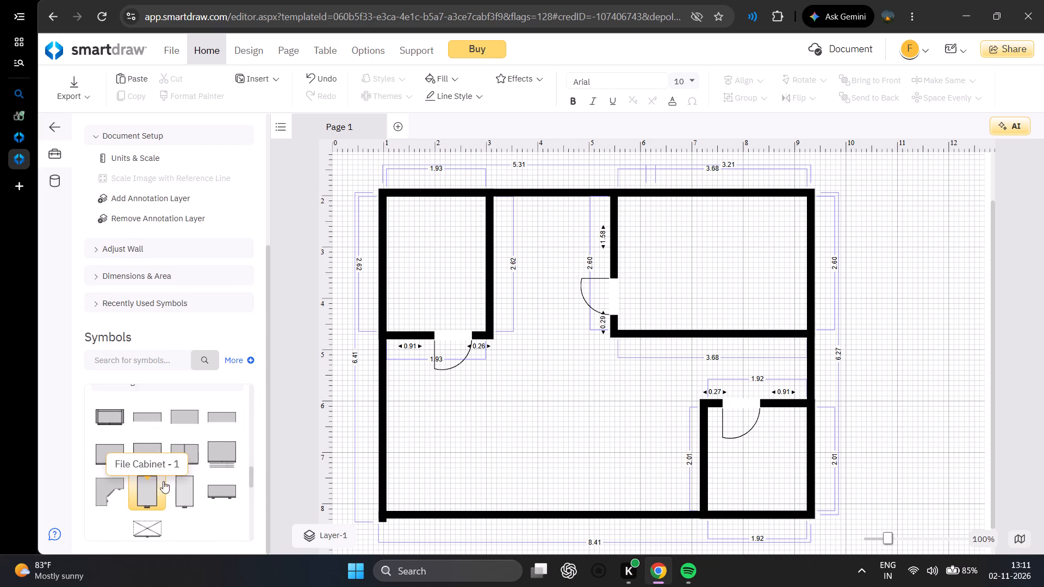
pyautogui.scroll(-2, 159, 487)
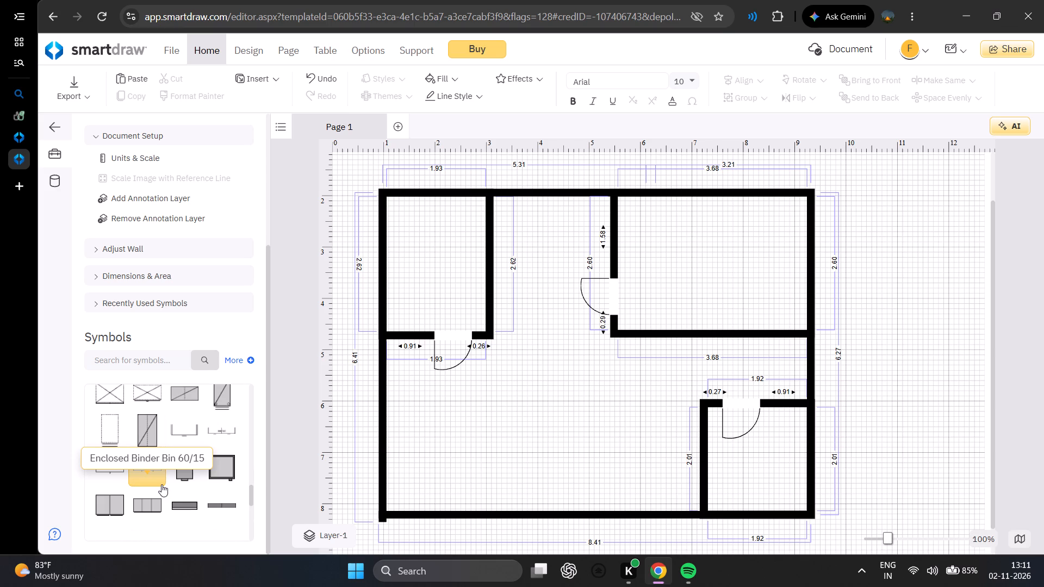
# Review the room outline, door and window, and storage furniture symbols again, through to the remaining symbol groups.
pyautogui.scroll(3, 177, 439)
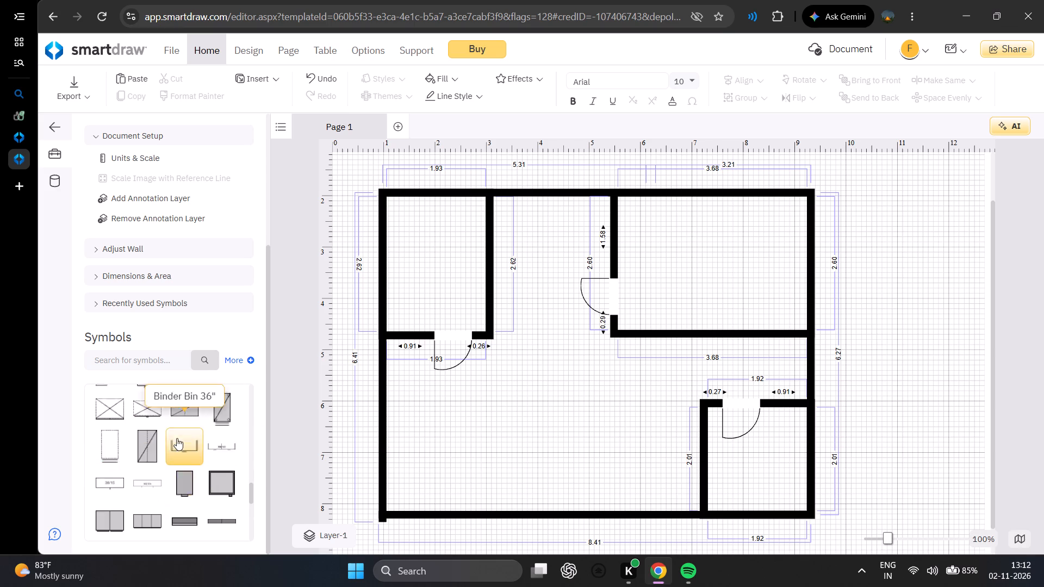
pyautogui.scroll(11, 177, 438)
pyautogui.scroll(6, 117, 460)
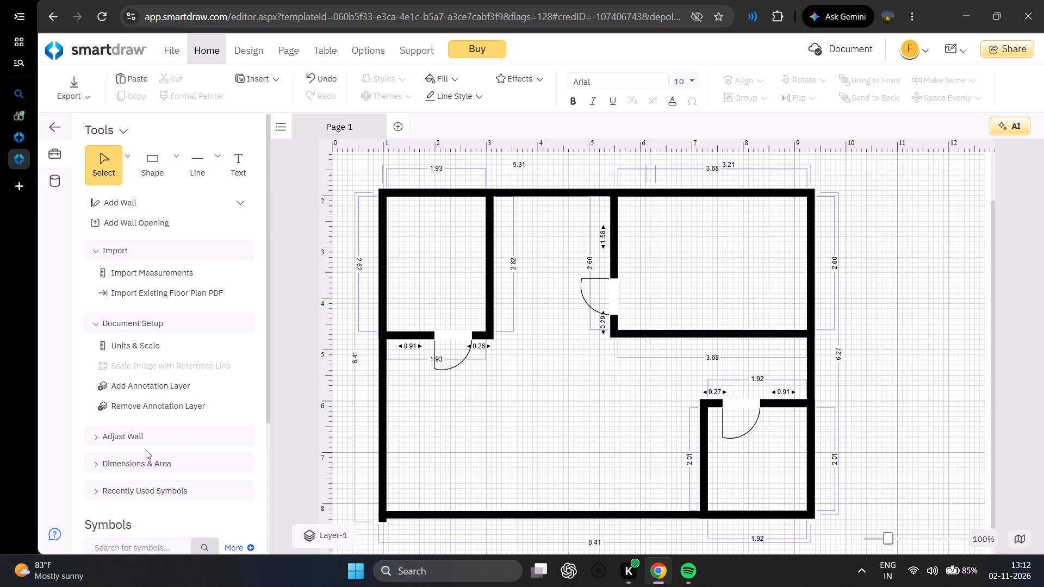
pyautogui.scroll(-3, 144, 450)
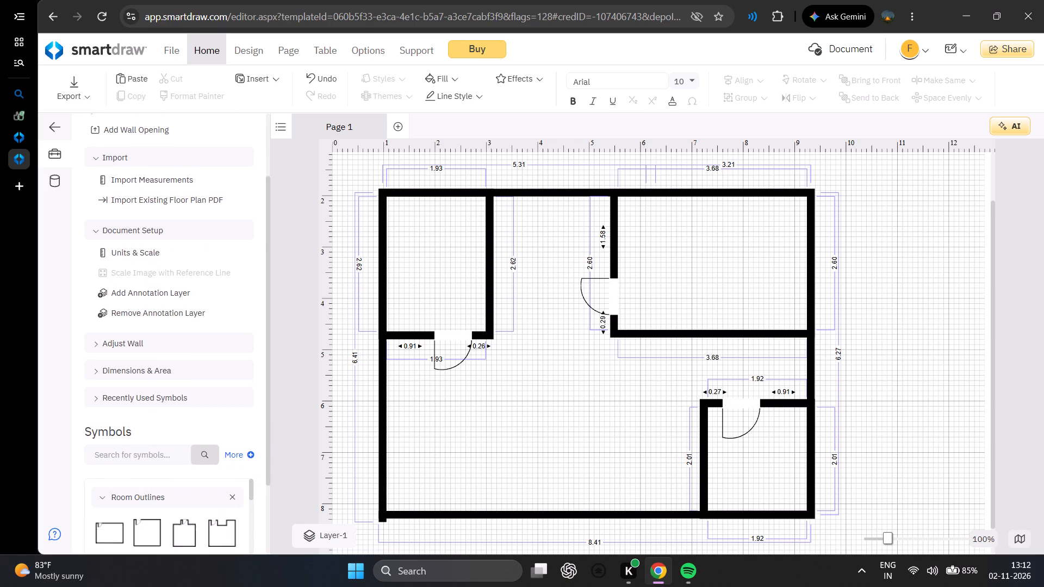
pyautogui.scroll(-7, 139, 452)
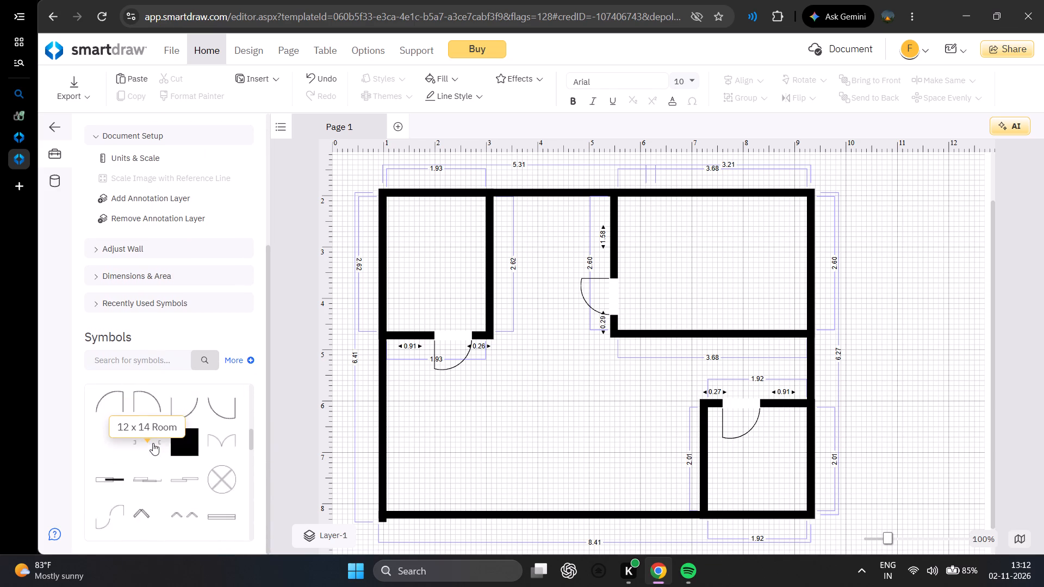
pyautogui.scroll(-8, 153, 443)
pyautogui.scroll(5, 154, 443)
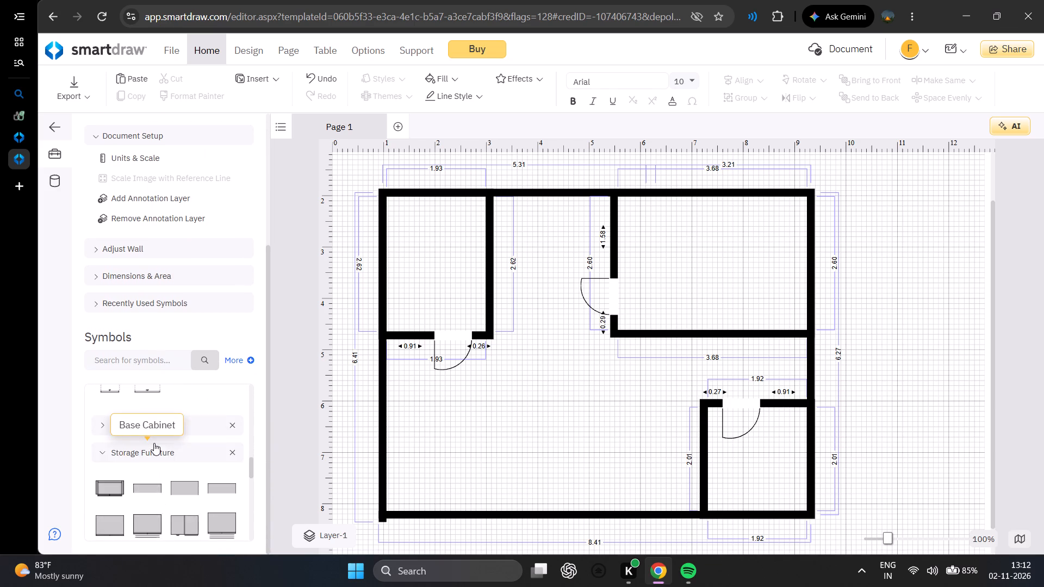
pyautogui.scroll(7, 154, 443)
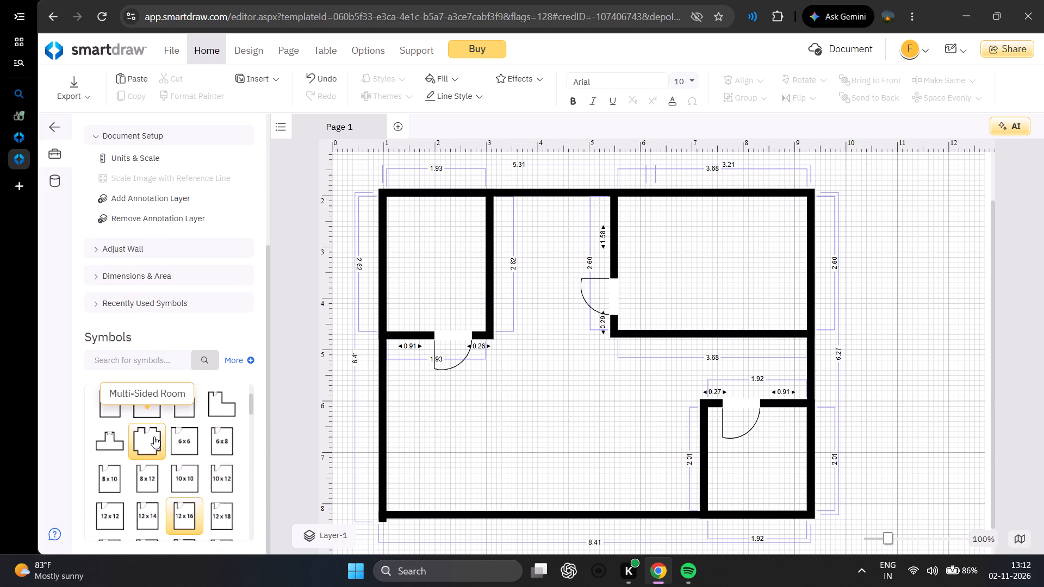
pyautogui.scroll(6, 154, 436)
pyautogui.scroll(-5, 157, 434)
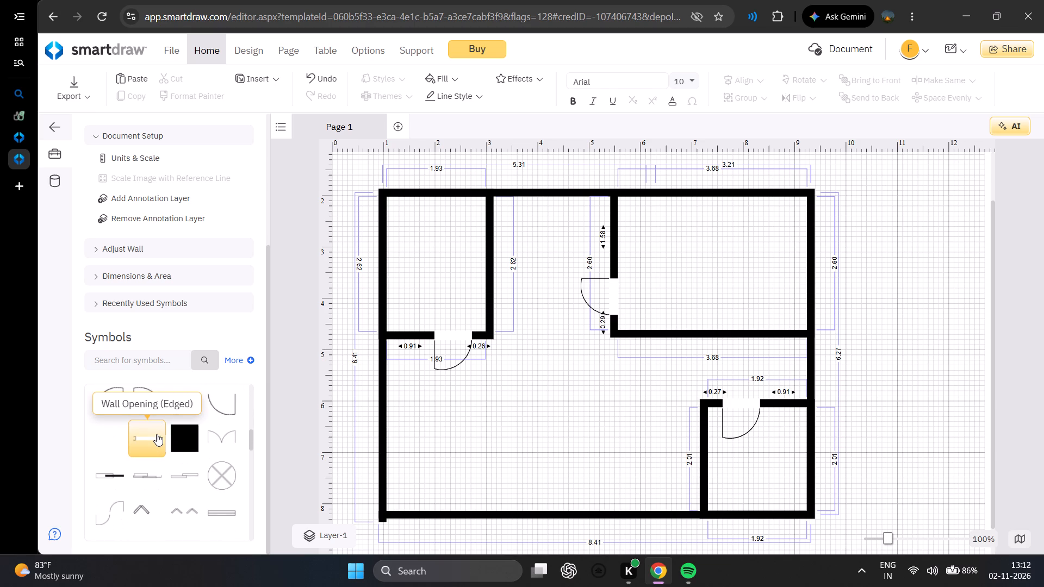
pyautogui.scroll(-4, 157, 434)
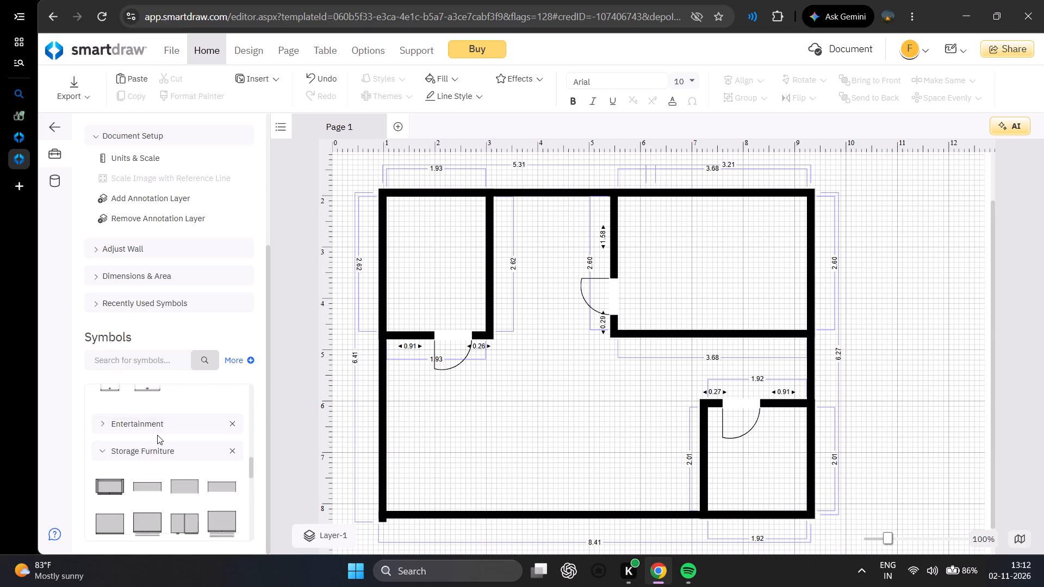
pyautogui.scroll(-8, 157, 435)
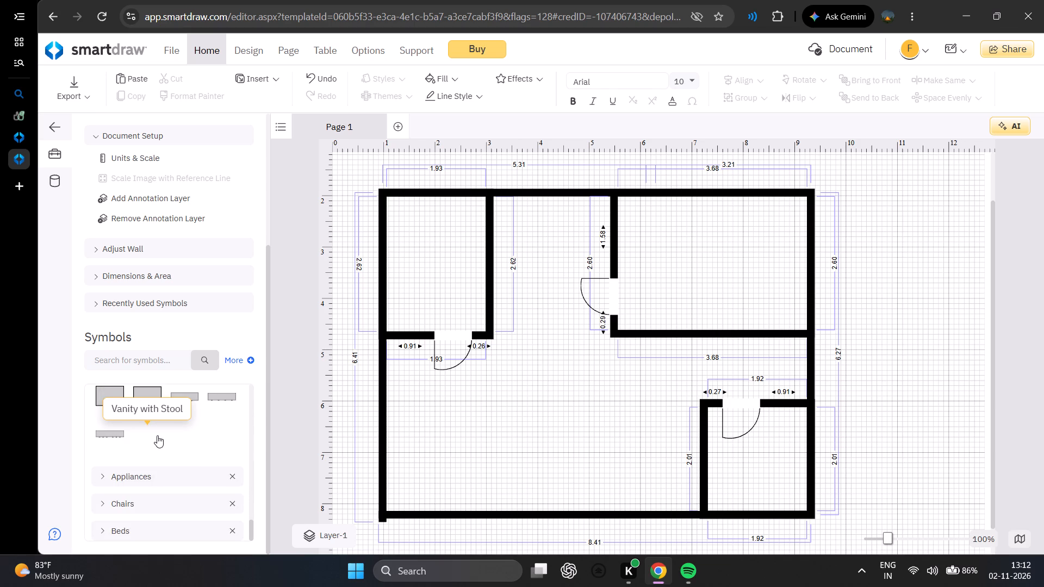
pyautogui.scroll(-2, 157, 435)
pyautogui.scroll(-4, 123, 480)
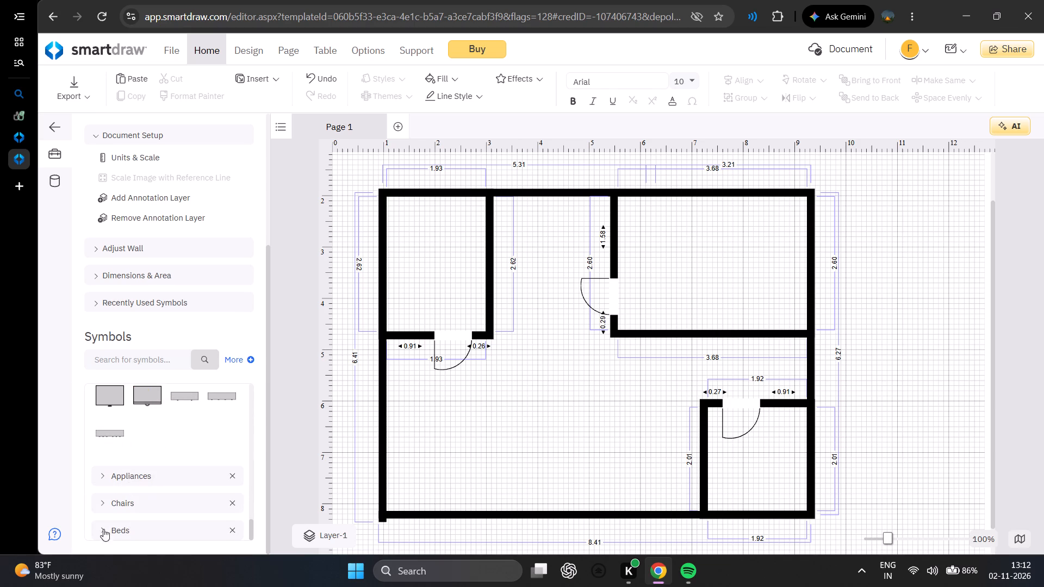
# Expand the Beds symbol group and place a single-pillow bed in the upper-left room at about 1.32 left and 2.48 top.
pyautogui.click(128, 521)
pyautogui.click(125, 527)
pyautogui.click(125, 528)
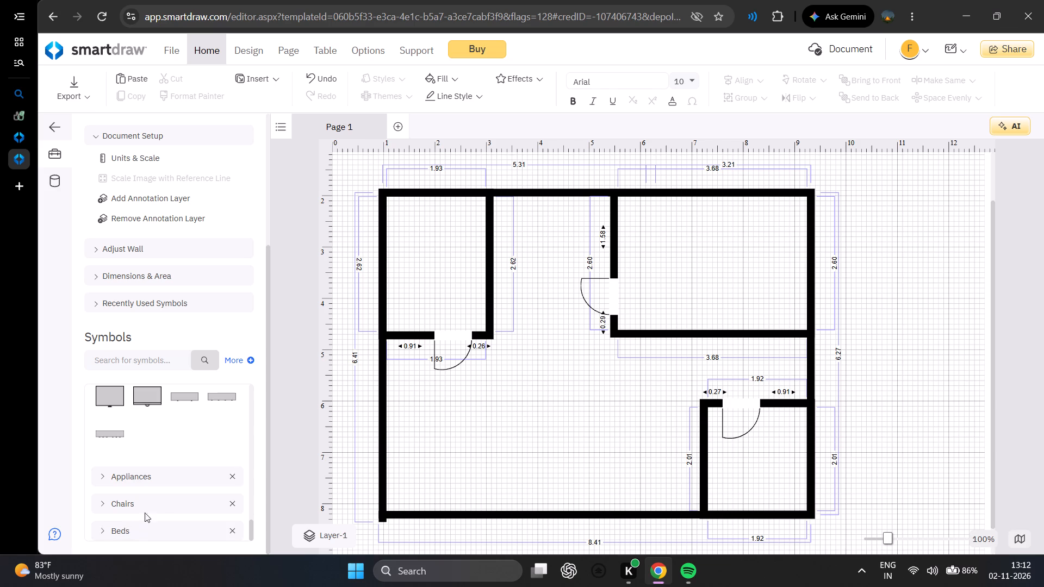
pyautogui.click(119, 526)
pyautogui.scroll(-3, 135, 510)
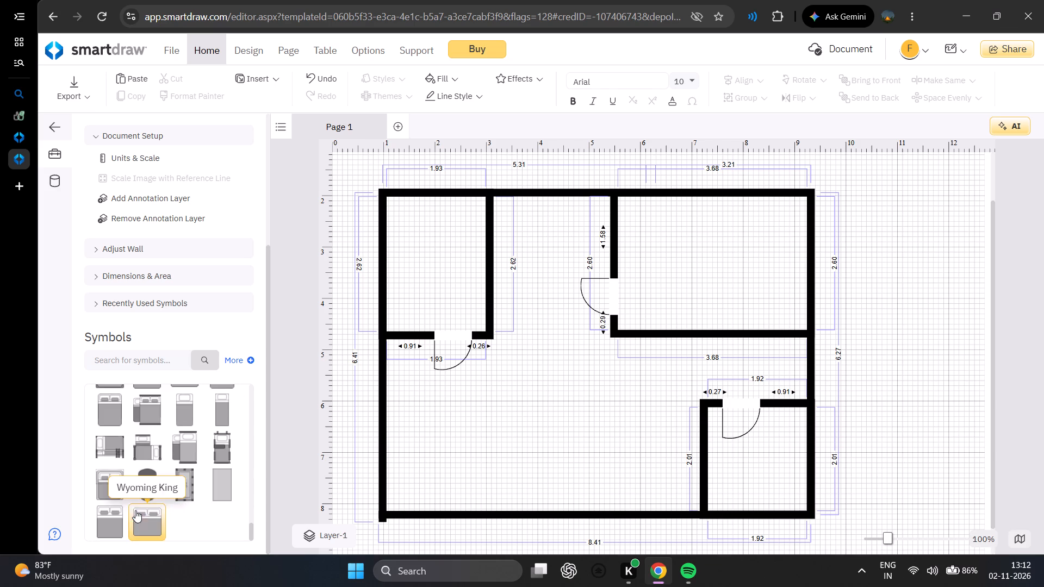
pyautogui.scroll(3, 130, 508)
pyautogui.scroll(-2, 135, 507)
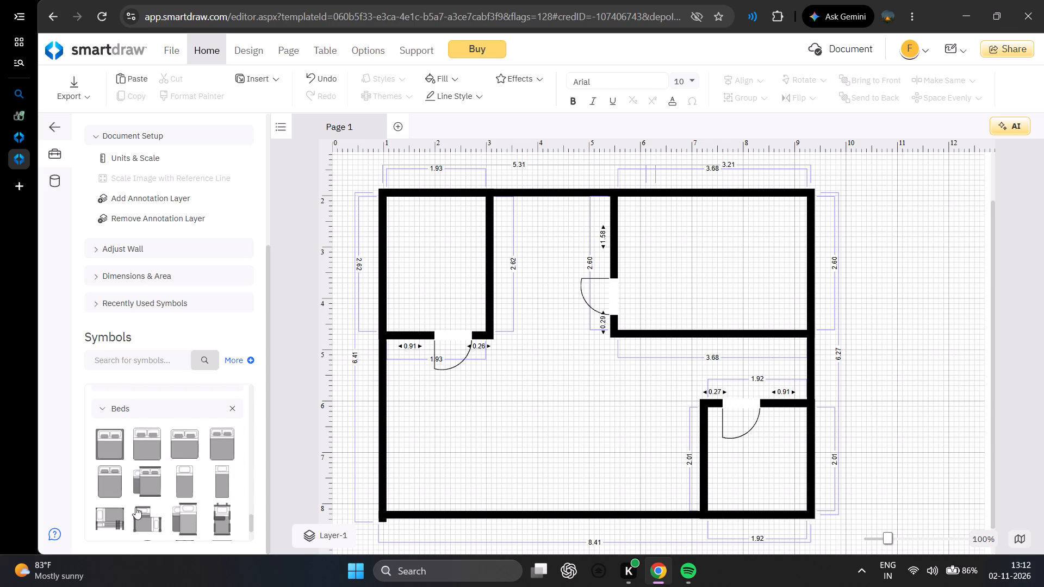
pyautogui.click(214, 445)
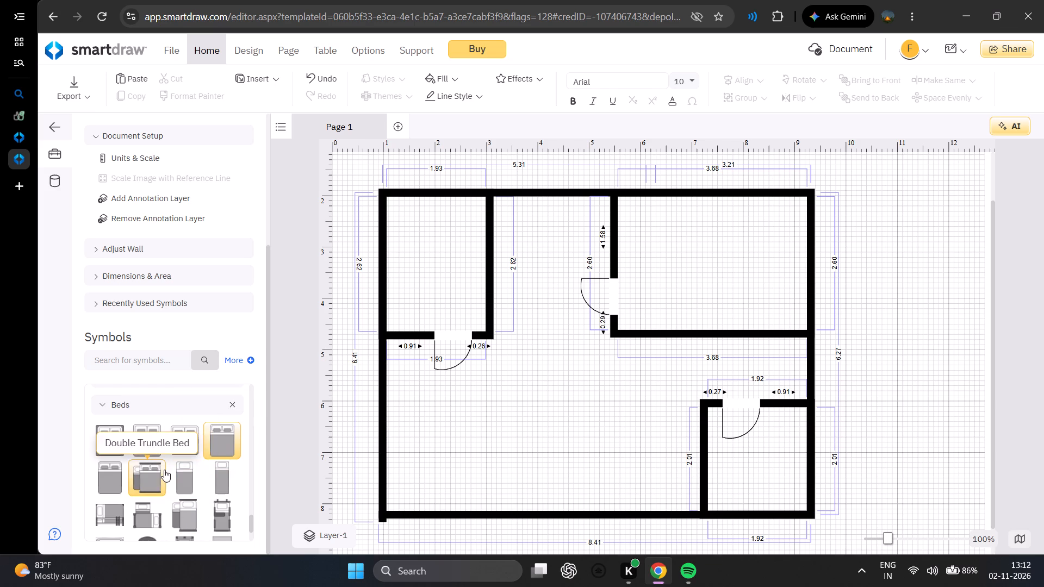
pyautogui.doubleClick(178, 470)
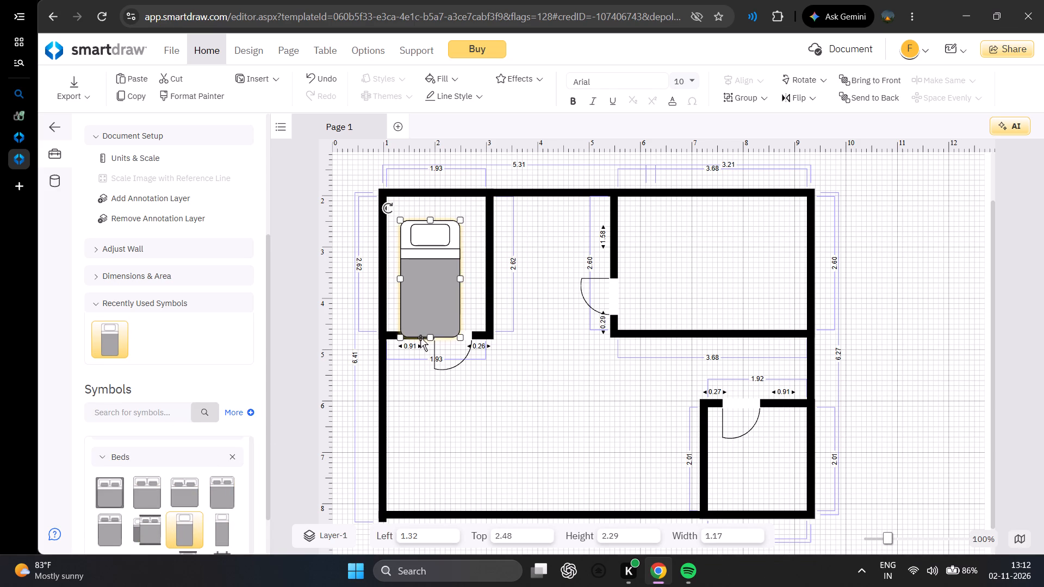
# Move the bed up against the upper exterior wall, to about 1.39 left and 1.94 top.
pyautogui.click(433, 293)
pyautogui.moveTo(434, 249); pyautogui.dragTo(437, 230)
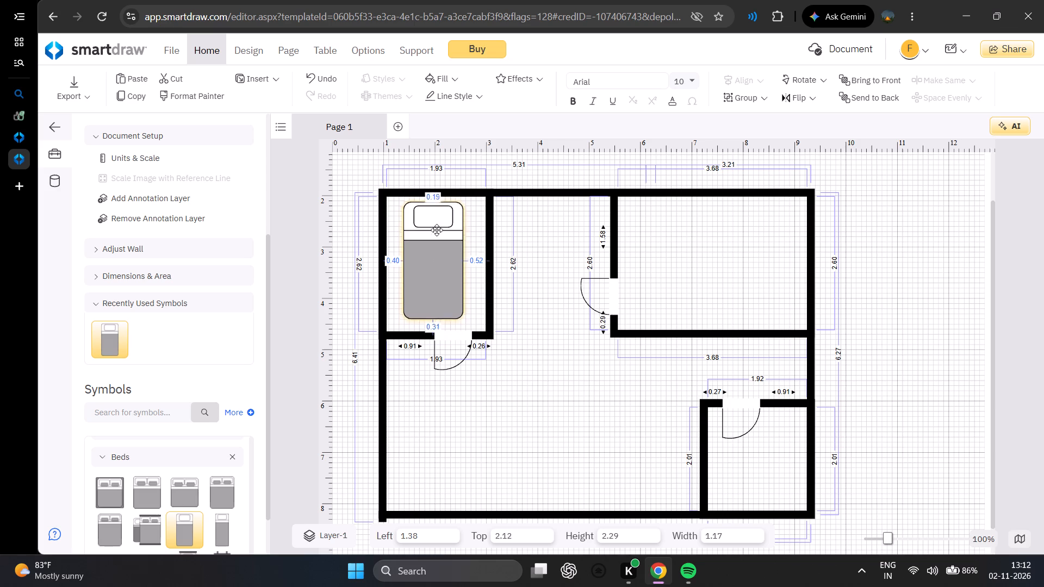
pyautogui.moveTo(437, 230); pyautogui.dragTo(438, 222)
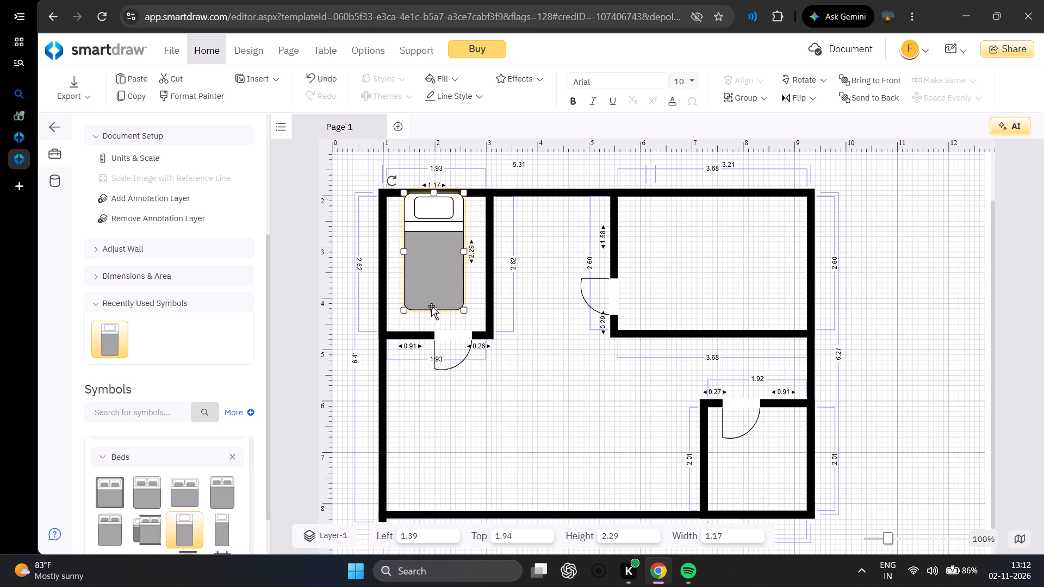
# Resize the bed in the upper-left room to a height of about 1.29 and a width of about 0.84.
pyautogui.moveTo(433, 312); pyautogui.dragTo(436, 283)
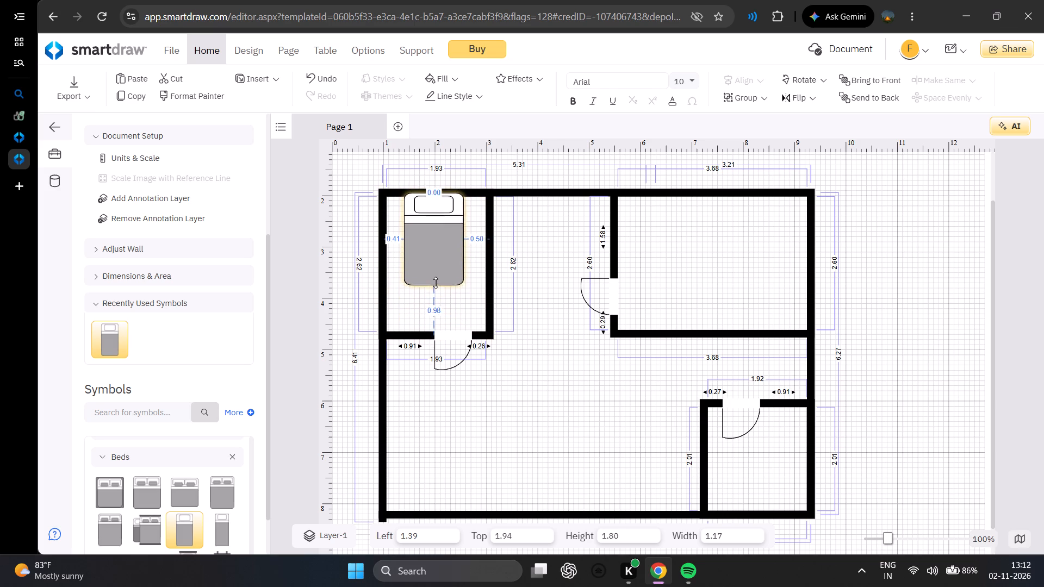
pyautogui.moveTo(436, 283); pyautogui.dragTo(446, 259)
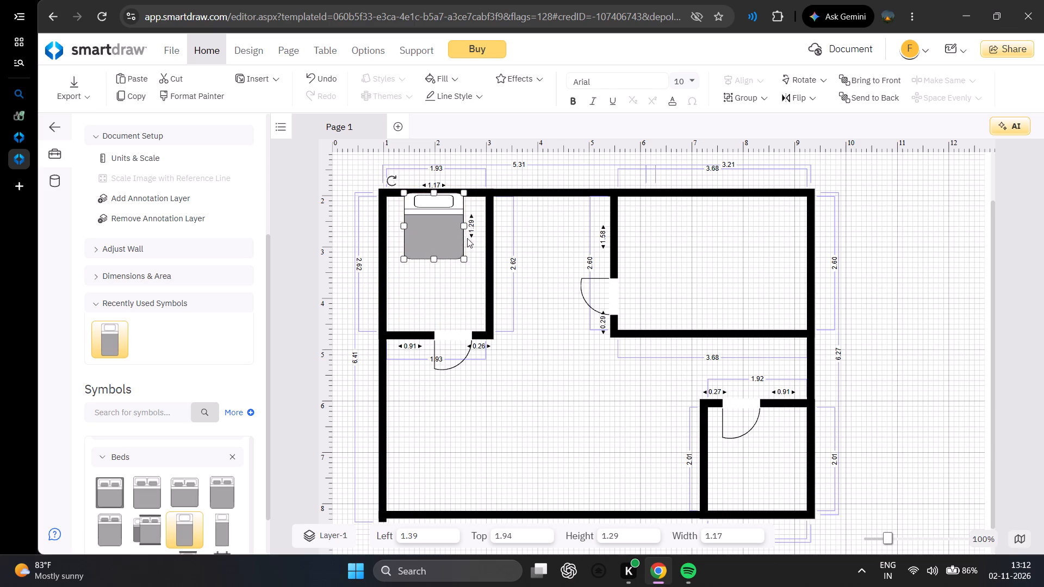
pyautogui.moveTo(462, 225); pyautogui.dragTo(449, 226)
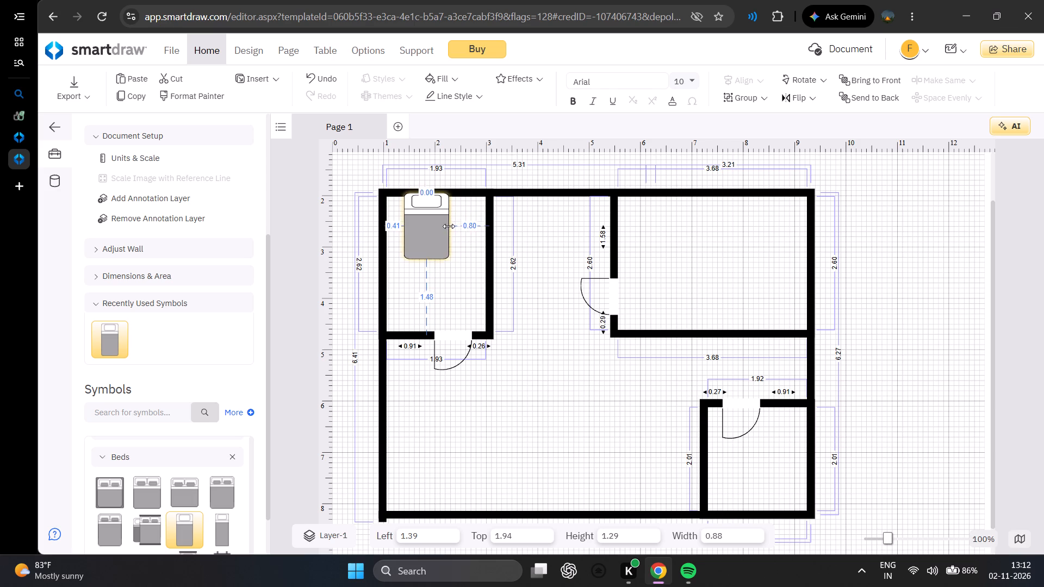
pyautogui.moveTo(449, 226); pyautogui.dragTo(446, 226)
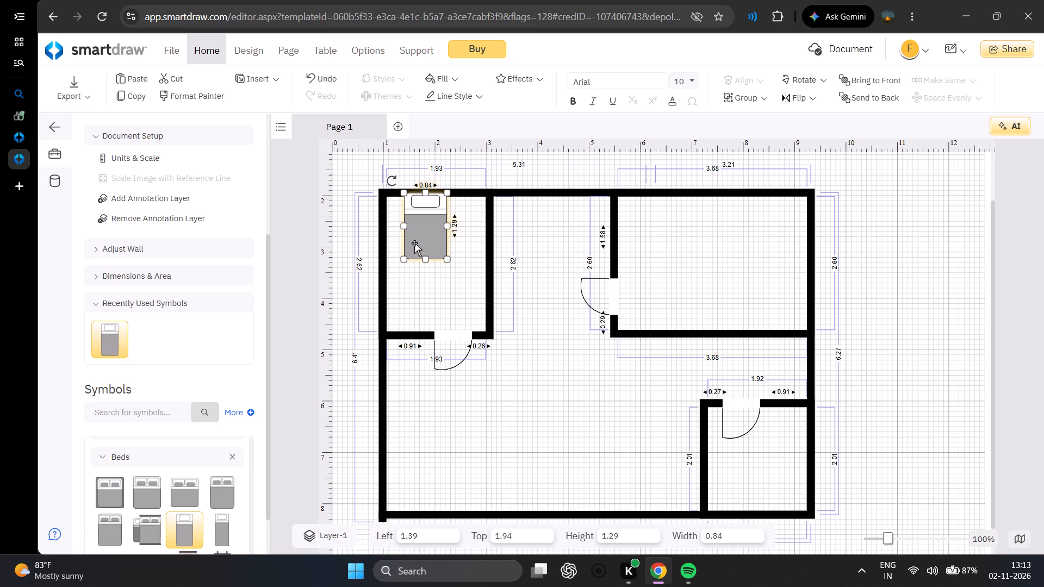
# Move the bed in the upper-left room to about 1.55 left and 2.02 top, just below the upper exterior wall.
pyautogui.moveTo(428, 225); pyautogui.dragTo(430, 234)
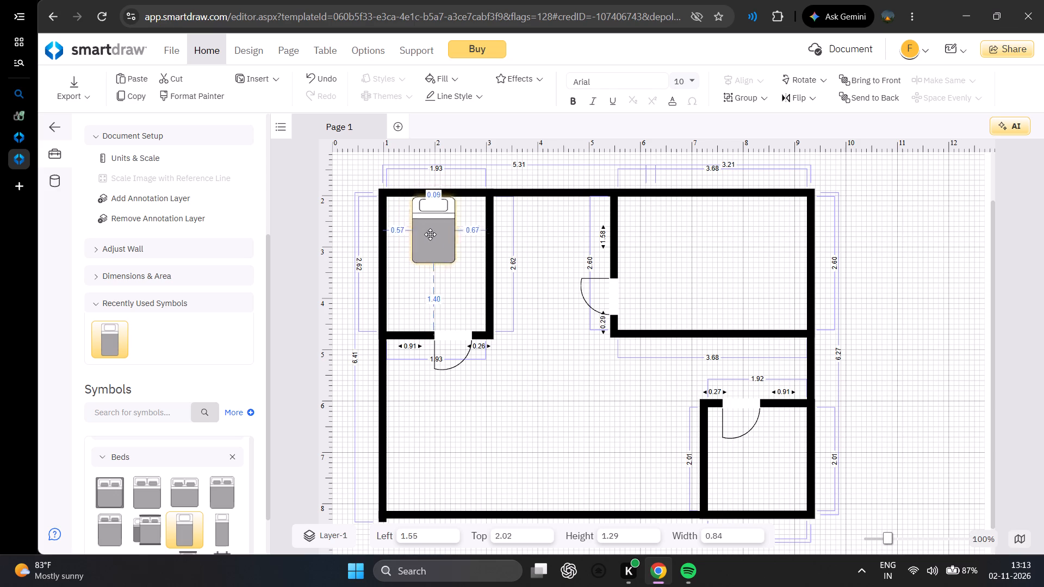
pyautogui.moveTo(430, 234); pyautogui.dragTo(436, 229)
pyautogui.click(436, 314)
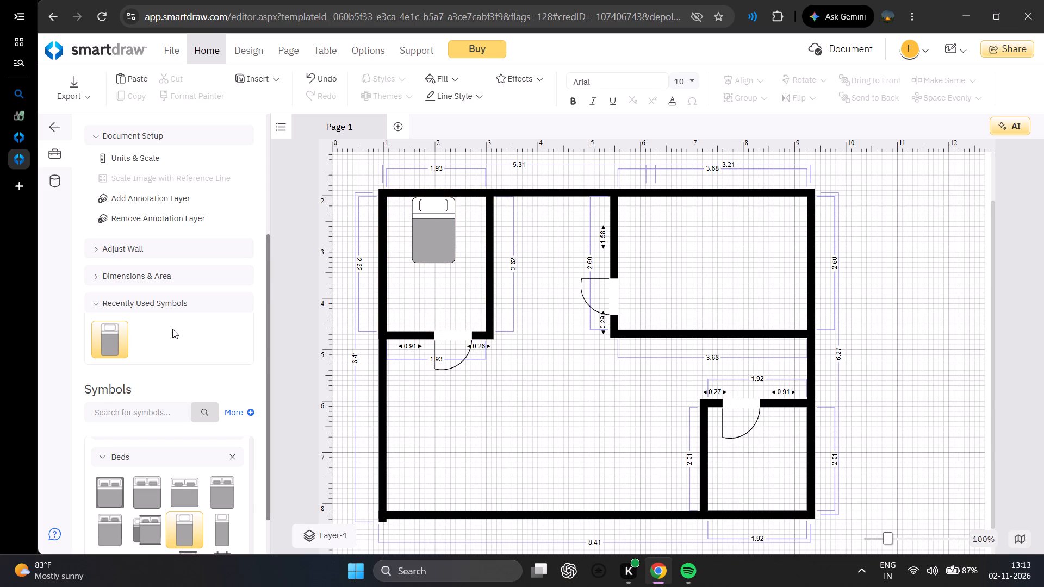
# Expand the Chairs symbol group and look through the chair and bed symbols for further furniture.
pyautogui.scroll(-20, 210, 393)
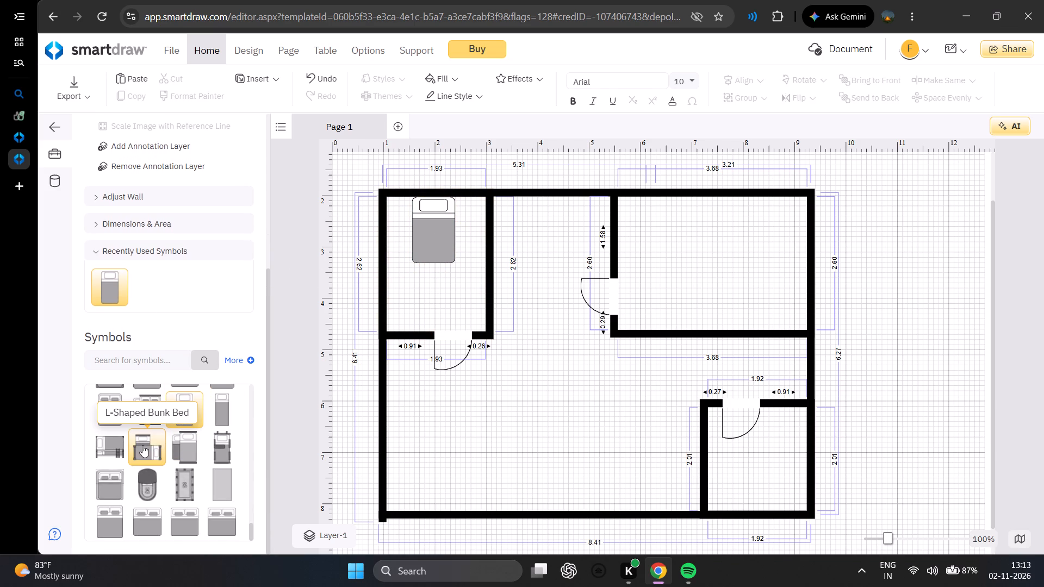
pyautogui.scroll(-6, 142, 445)
pyautogui.scroll(6, 142, 445)
pyautogui.scroll(-9, 142, 445)
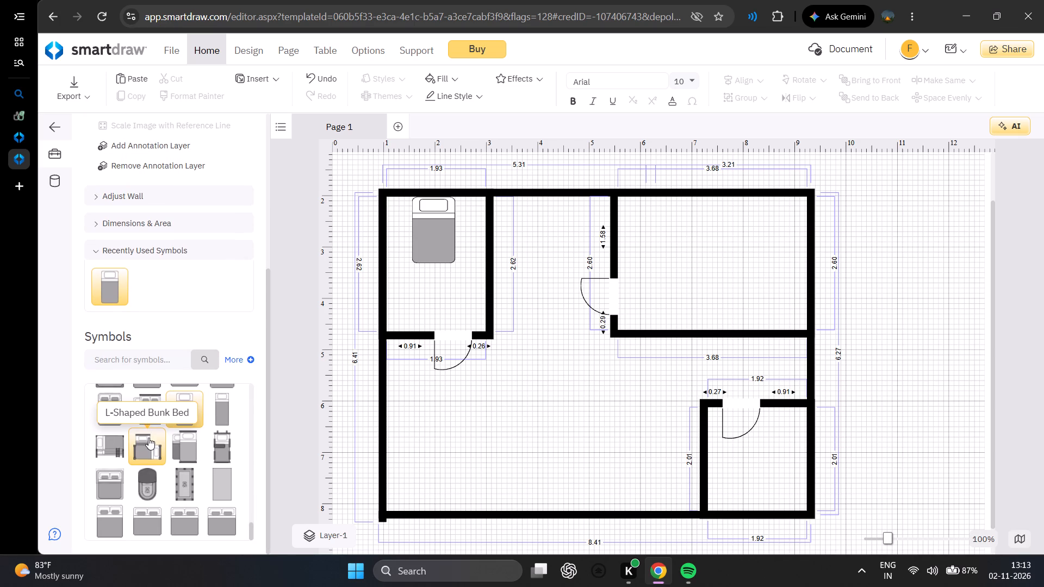
pyautogui.scroll(2, 134, 447)
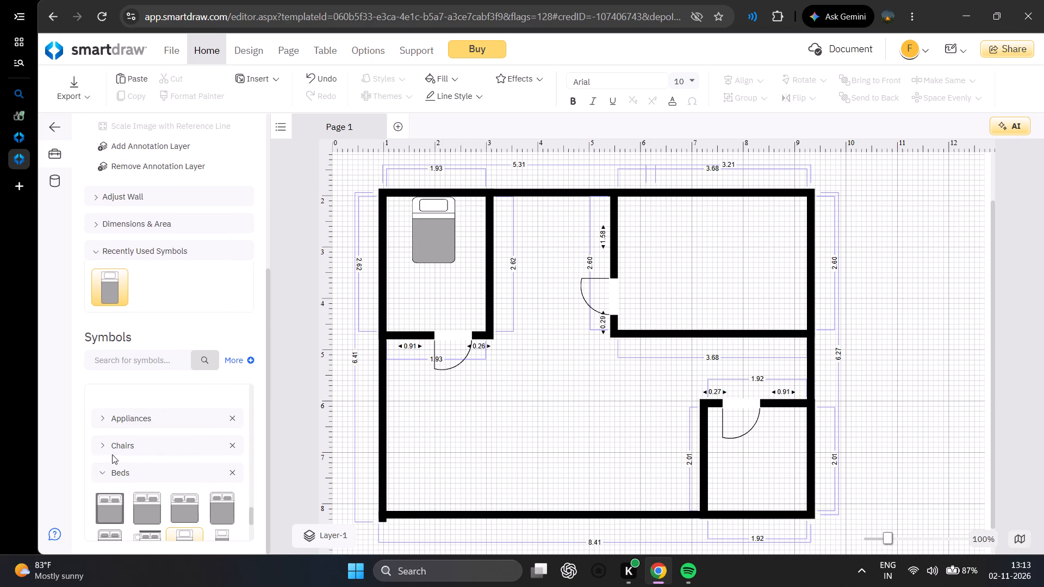
pyautogui.click(121, 445)
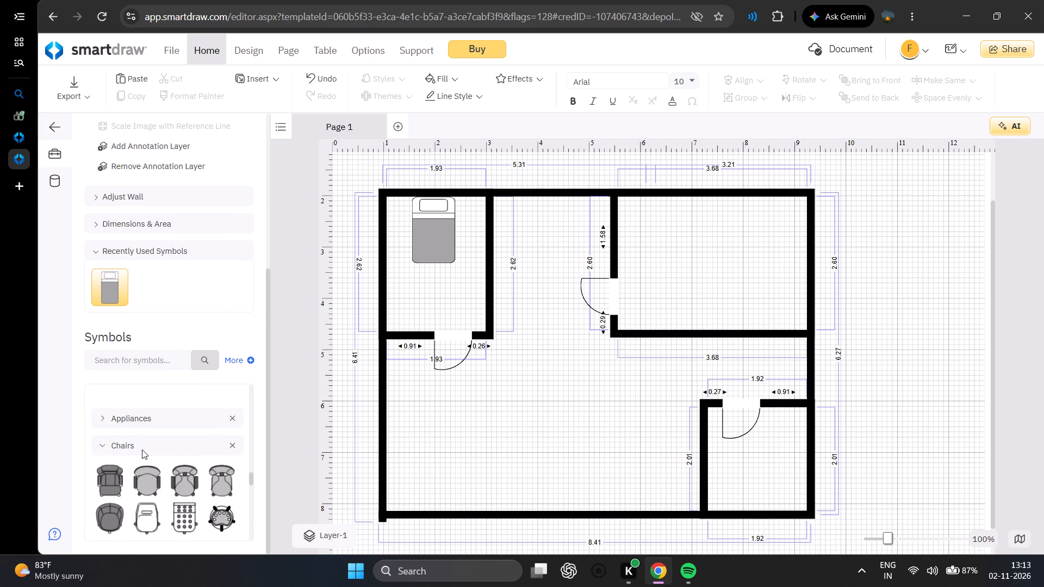
pyautogui.scroll(-1, 142, 449)
pyautogui.scroll(-1, 160, 494)
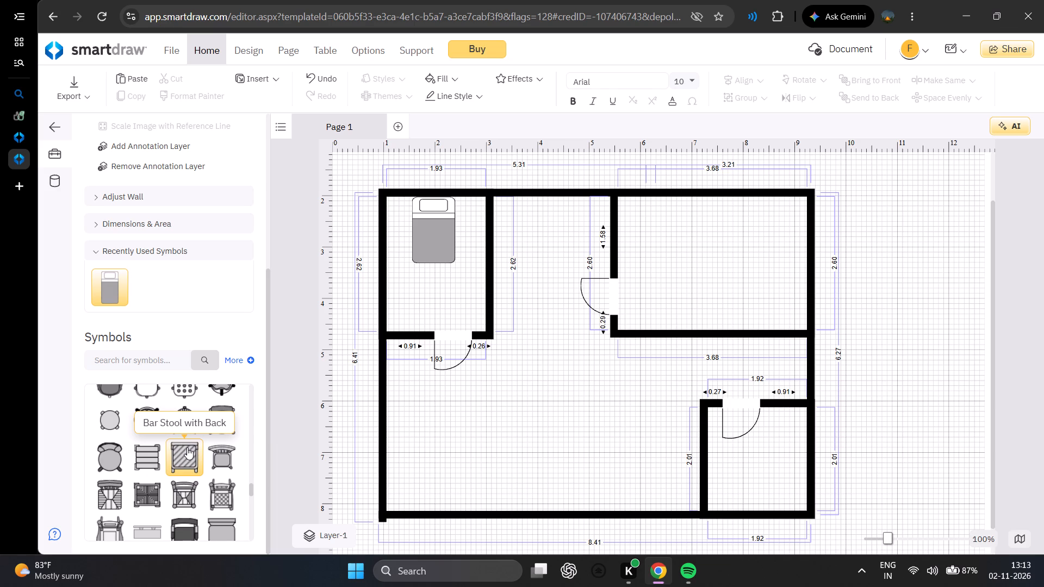
pyautogui.scroll(-2, 124, 501)
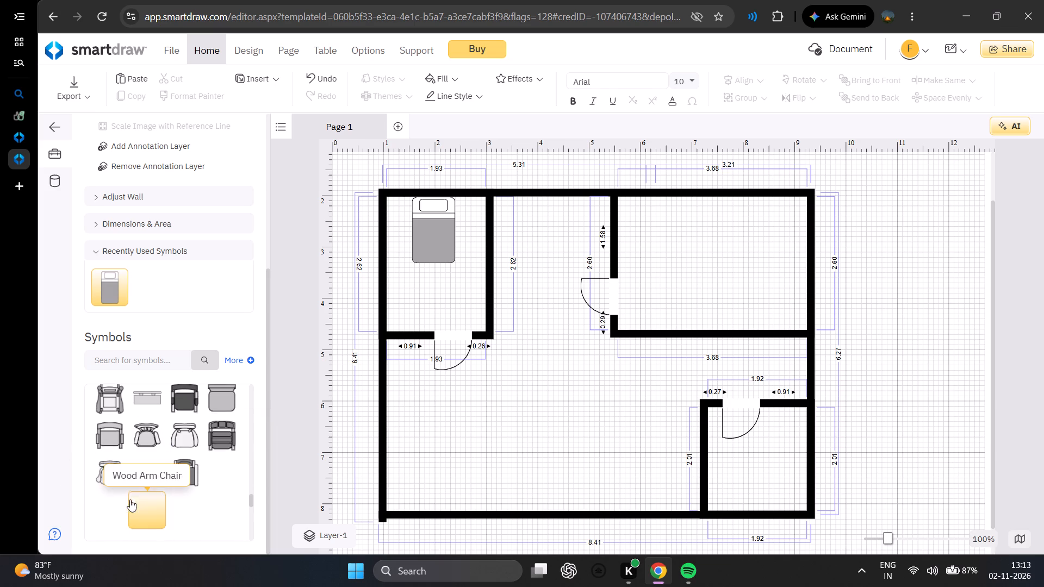
pyautogui.scroll(-1, 200, 491)
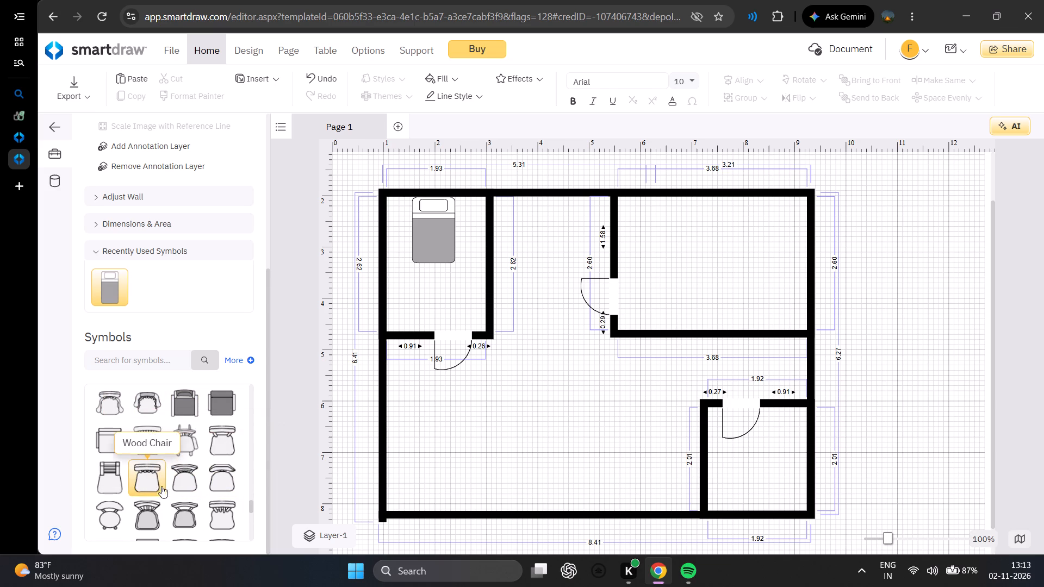
pyautogui.scroll(-2, 168, 484)
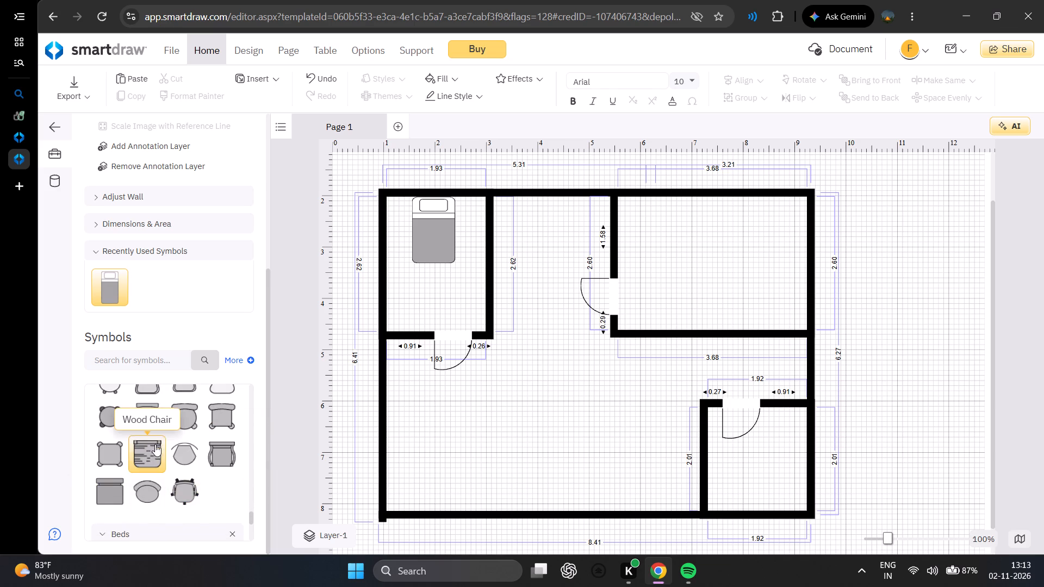
pyautogui.scroll(-3, 153, 444)
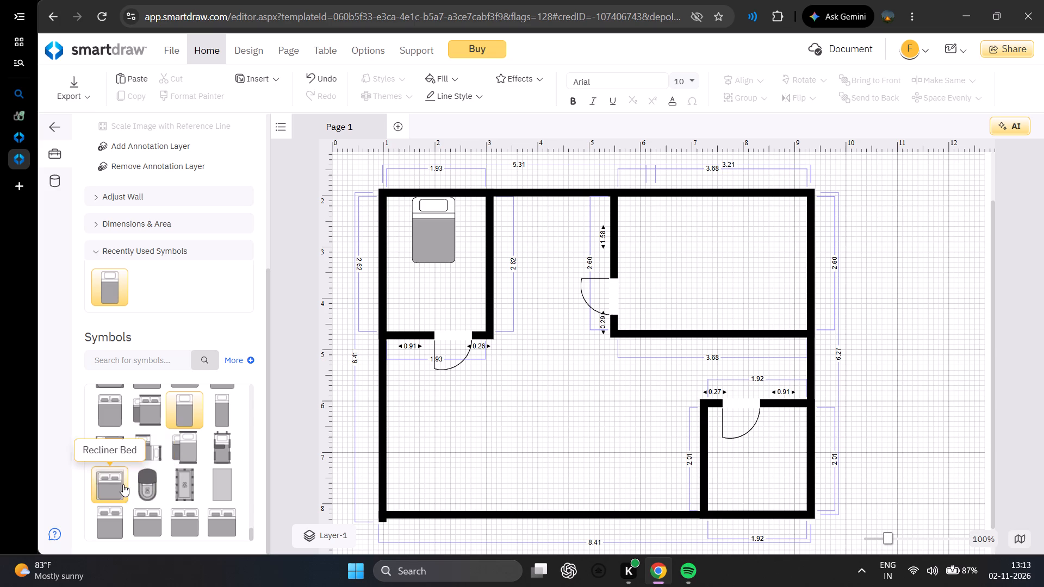
pyautogui.scroll(-11, 198, 455)
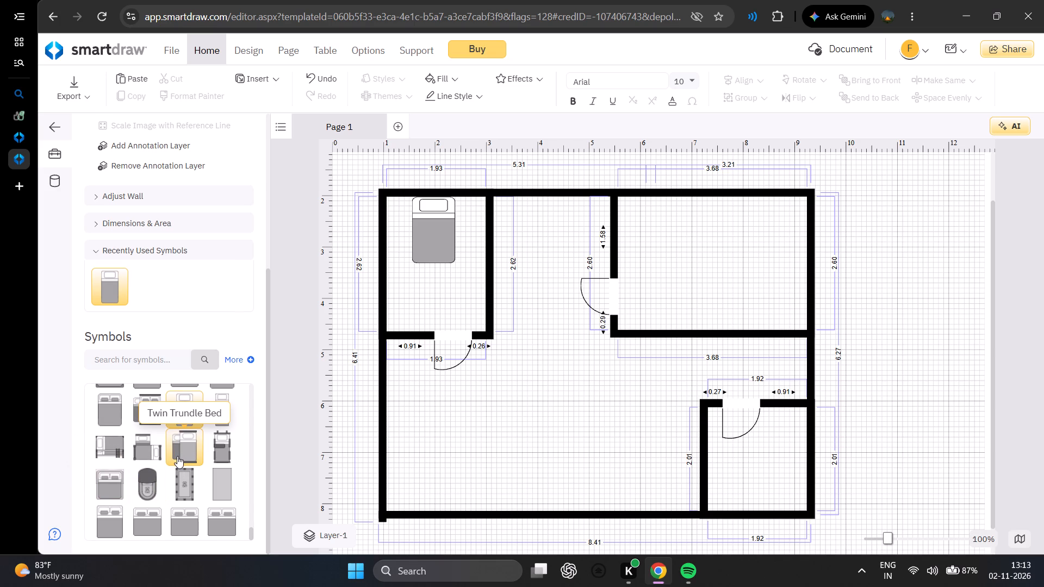
pyautogui.scroll(-2, 177, 456)
# Place a Bathroom Double Cabinet (24" x 18") below the bed in the upper-left room, at about 1.94 left and 3.62 top.
pyautogui.scroll(13, 177, 456)
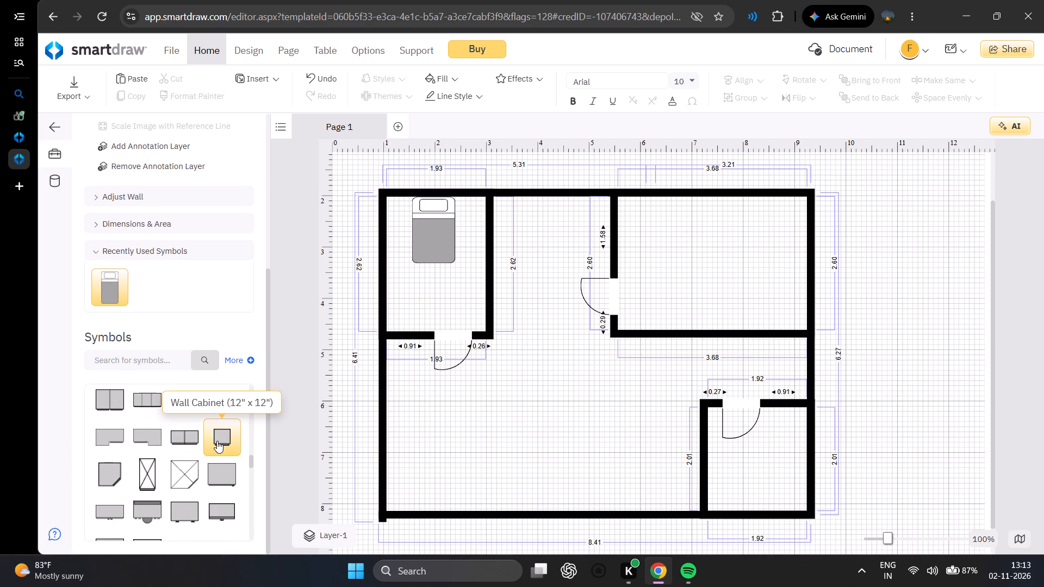
pyautogui.click(125, 395)
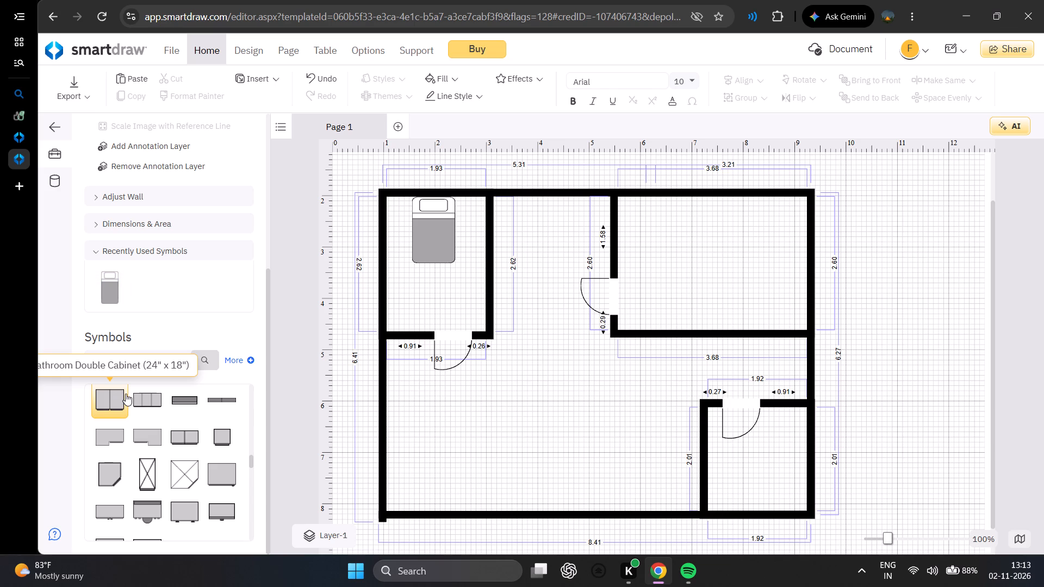
pyautogui.doubleClick(126, 394)
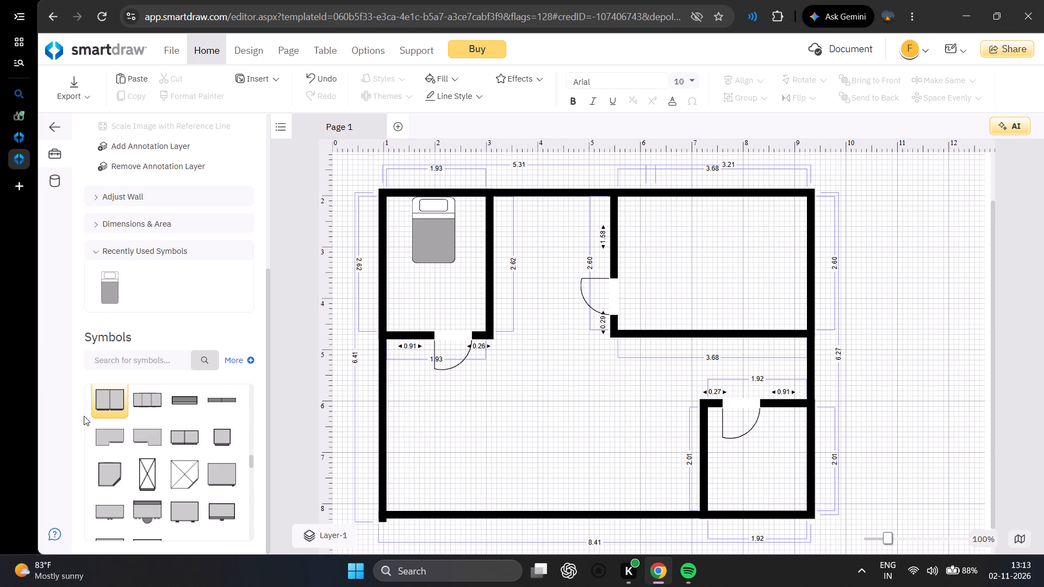
pyautogui.doubleClick(120, 394)
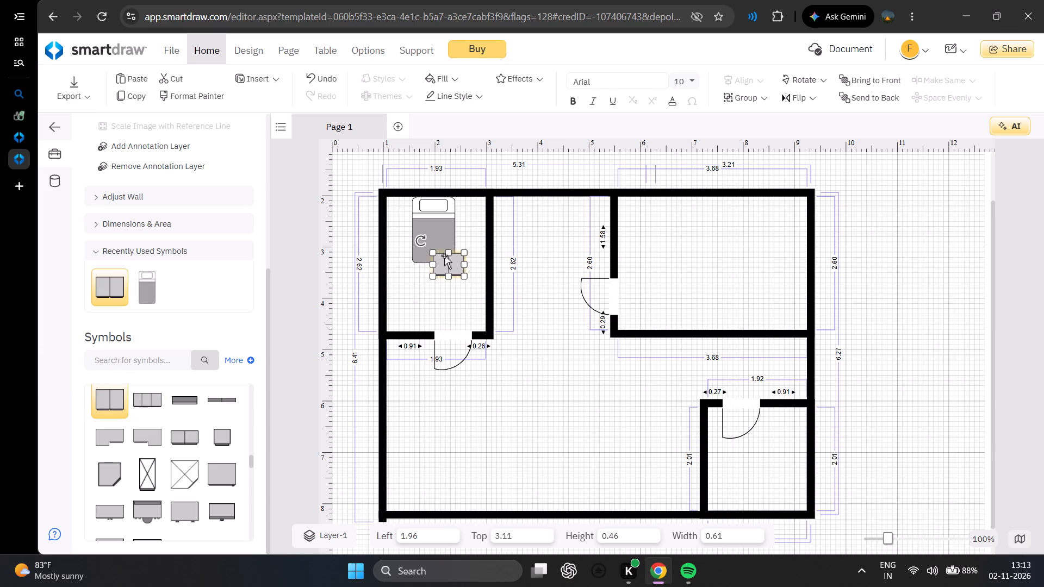
pyautogui.moveTo(447, 267); pyautogui.dragTo(463, 274)
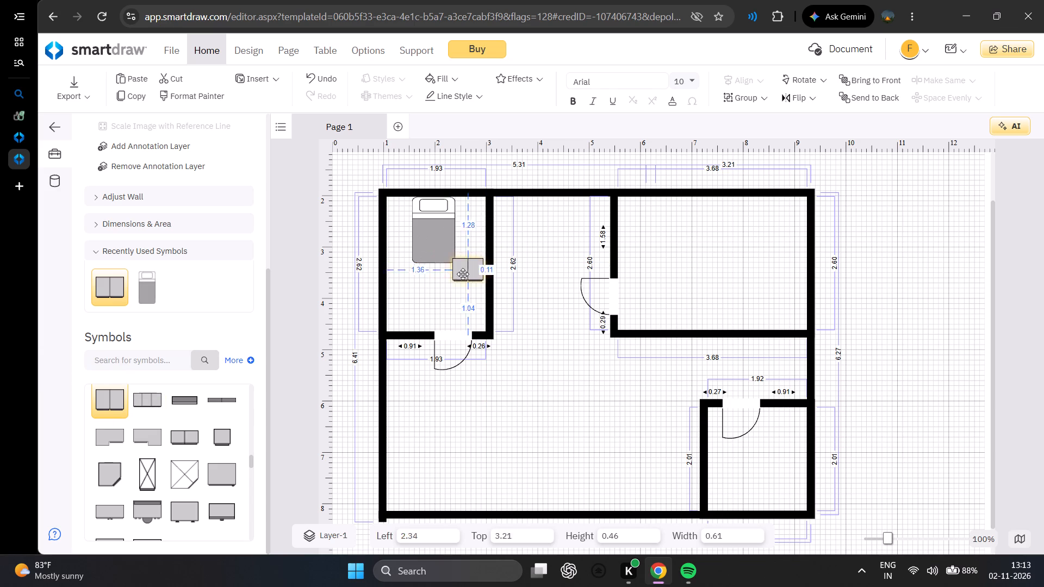
pyautogui.moveTo(463, 274); pyautogui.dragTo(446, 293)
# Narrow the cabinet to a width of about 0.45 and move it to the bed's right side, at about 2.39 left and 2.02 top.
pyautogui.moveTo(464, 289); pyautogui.dragTo(460, 292)
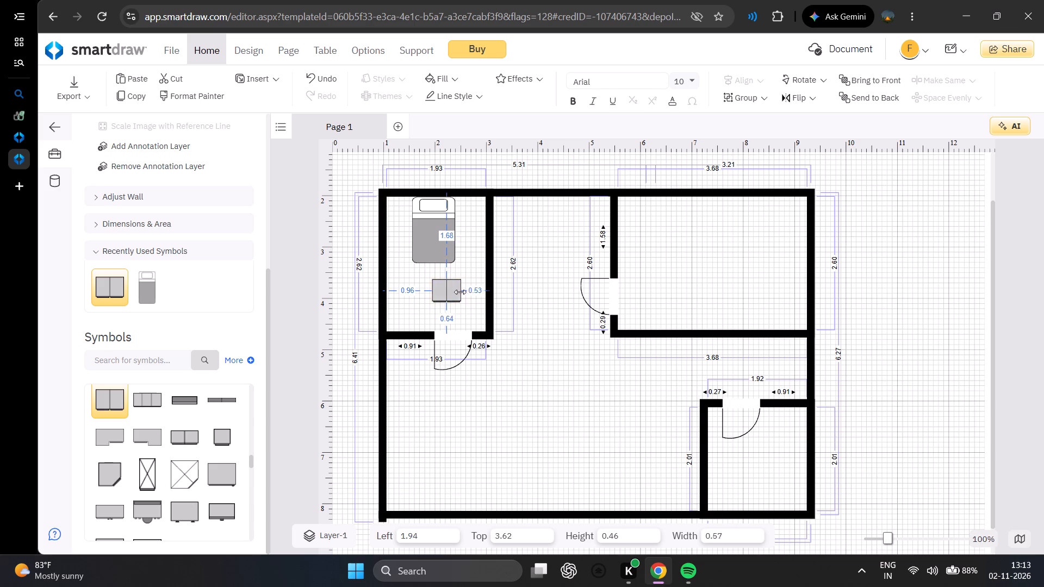
pyautogui.moveTo(460, 292); pyautogui.dragTo(453, 294)
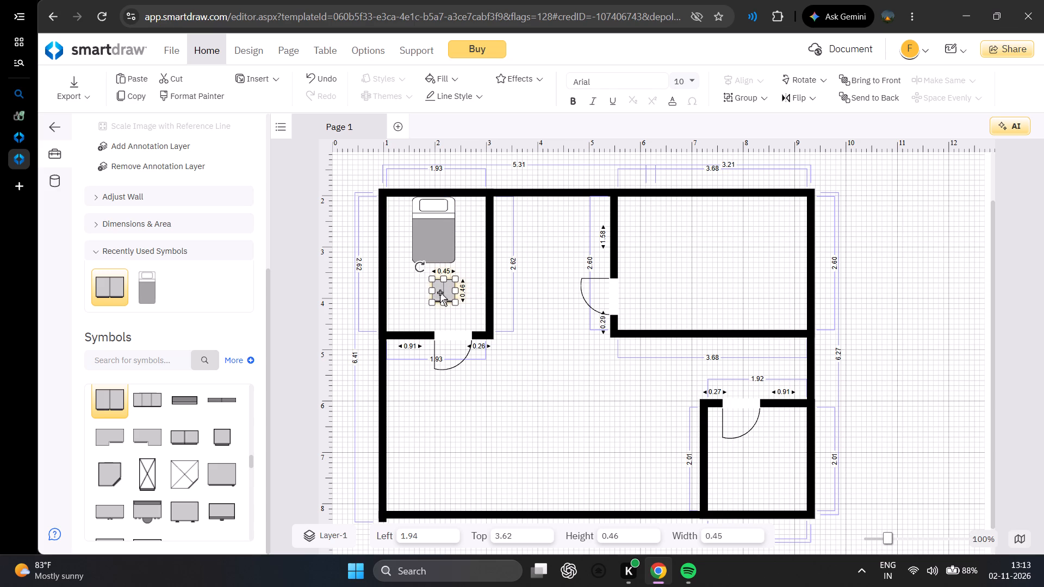
pyautogui.moveTo(440, 291); pyautogui.dragTo(463, 217)
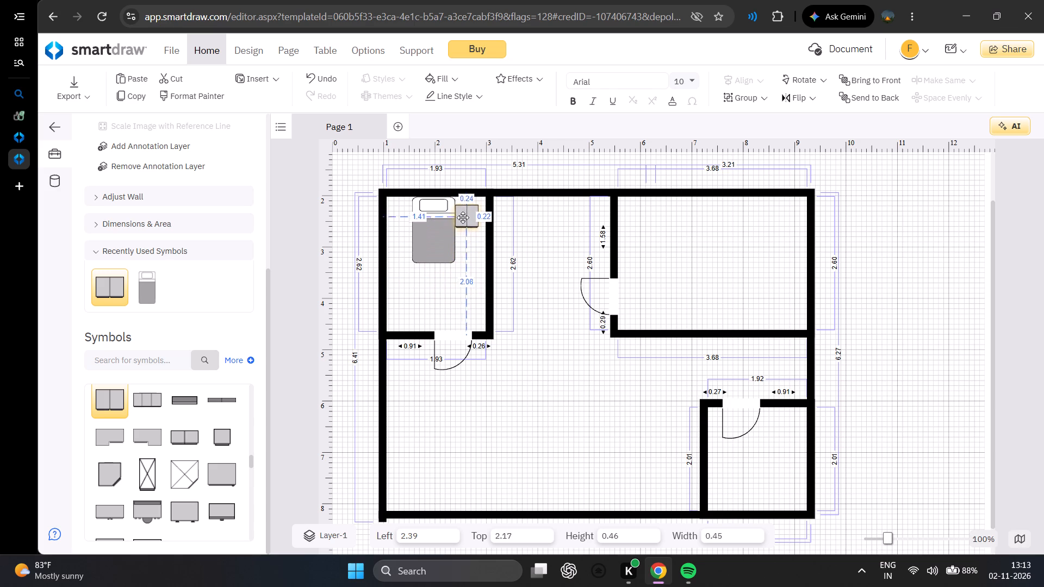
pyautogui.moveTo(463, 217); pyautogui.dragTo(463, 207)
pyautogui.click(452, 292)
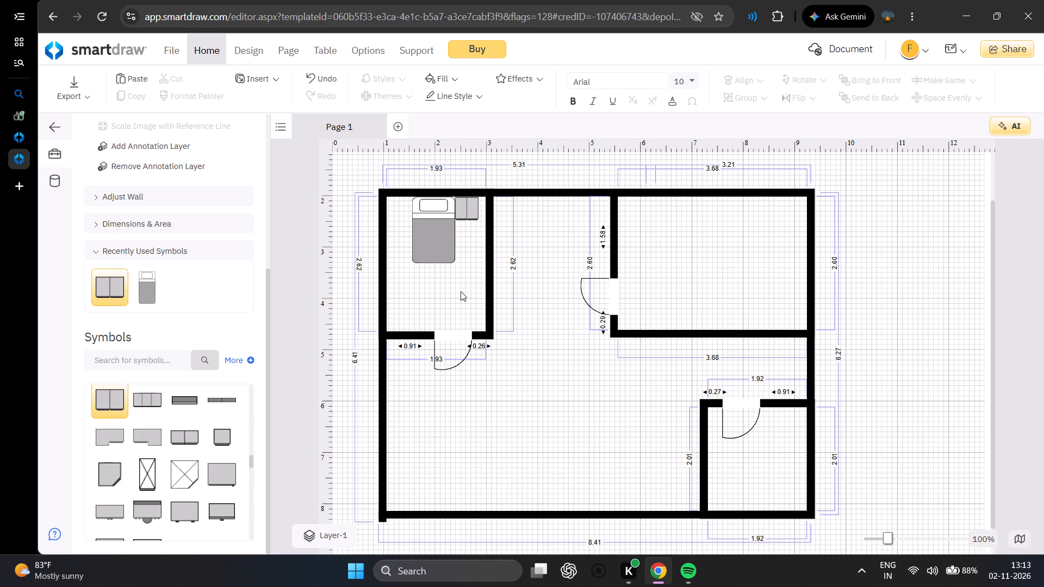
# Place a second Bathroom Double Cabinet (24" x 18") below the bed, at about 1.67 left and 3.74 top.
pyautogui.doubleClick(113, 400)
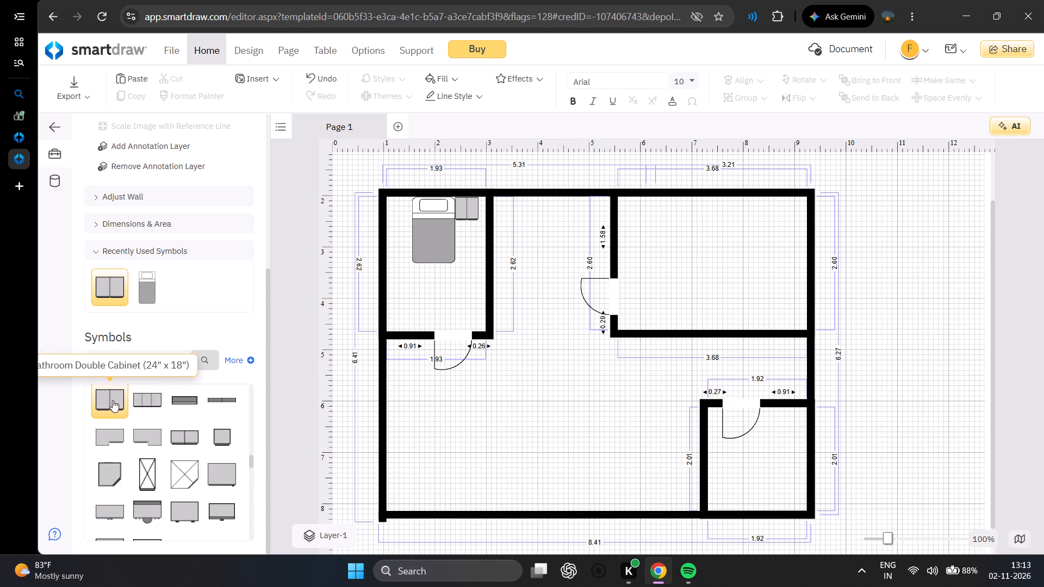
pyautogui.click(480, 291)
pyautogui.moveTo(480, 291); pyautogui.dragTo(473, 292)
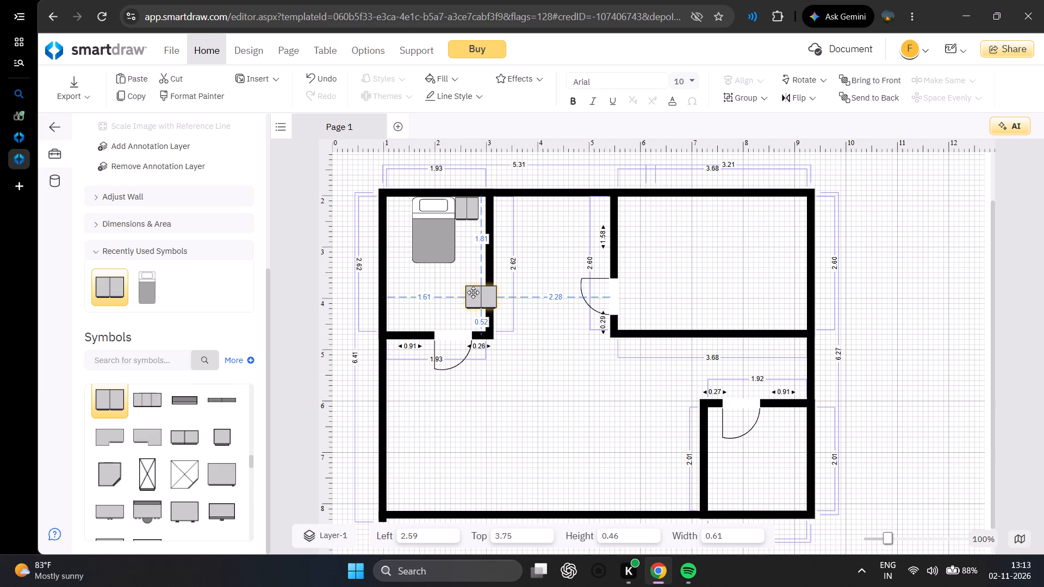
pyautogui.moveTo(473, 292); pyautogui.dragTo(436, 290)
# Narrow the second cabinet to about 0.49 and move it to the room's upper-left corner, at about 1.08 left and 1.94 top.
pyautogui.moveTo(448, 296); pyautogui.dragTo(443, 296)
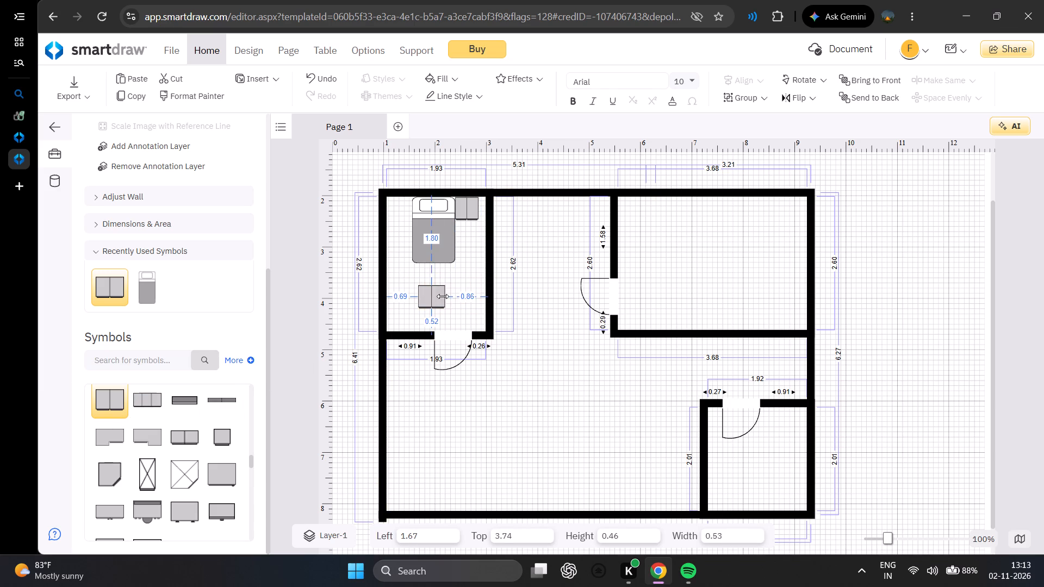
pyautogui.moveTo(443, 296); pyautogui.dragTo(440, 297)
pyautogui.click(440, 297)
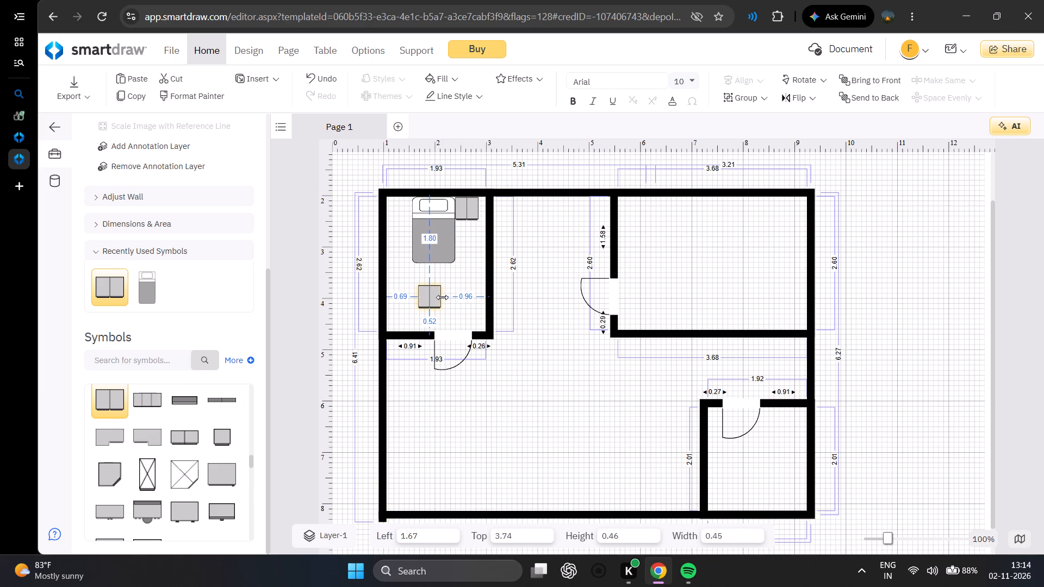
pyautogui.click(433, 298)
pyautogui.moveTo(432, 296); pyautogui.dragTo(431, 295)
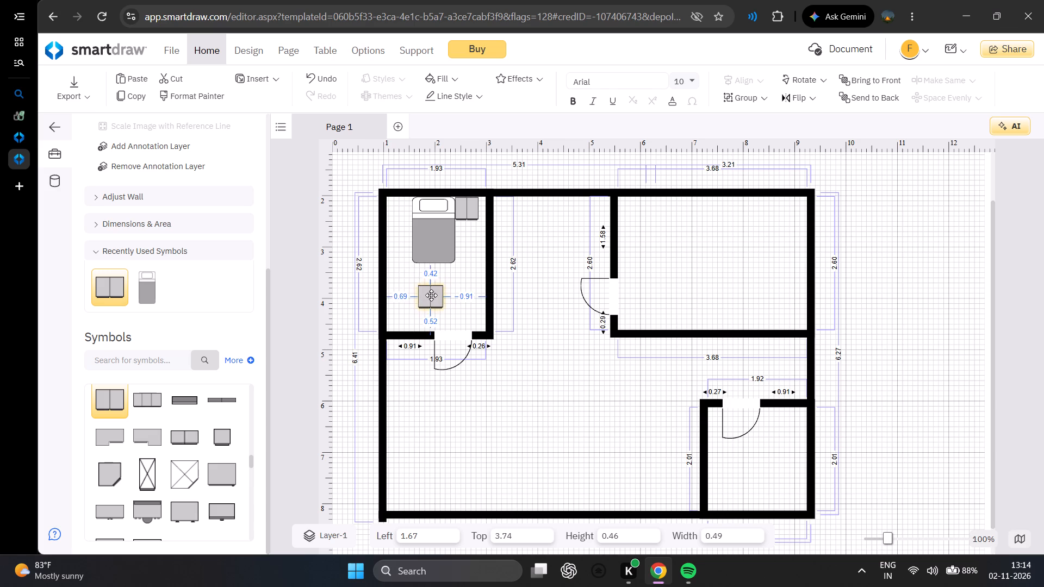
pyautogui.moveTo(431, 295); pyautogui.dragTo(400, 205)
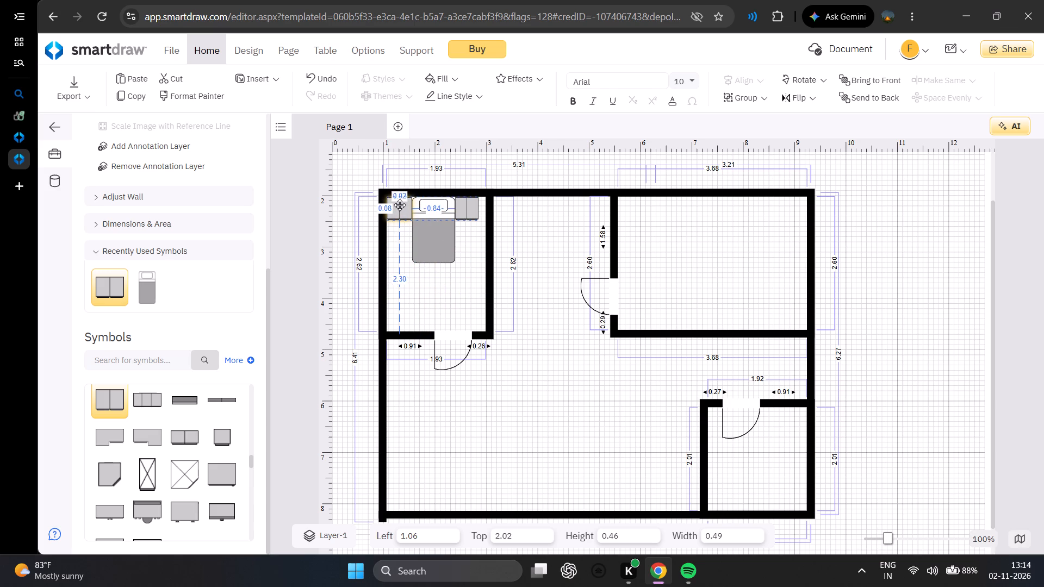
pyautogui.moveTo(400, 205); pyautogui.dragTo(402, 204)
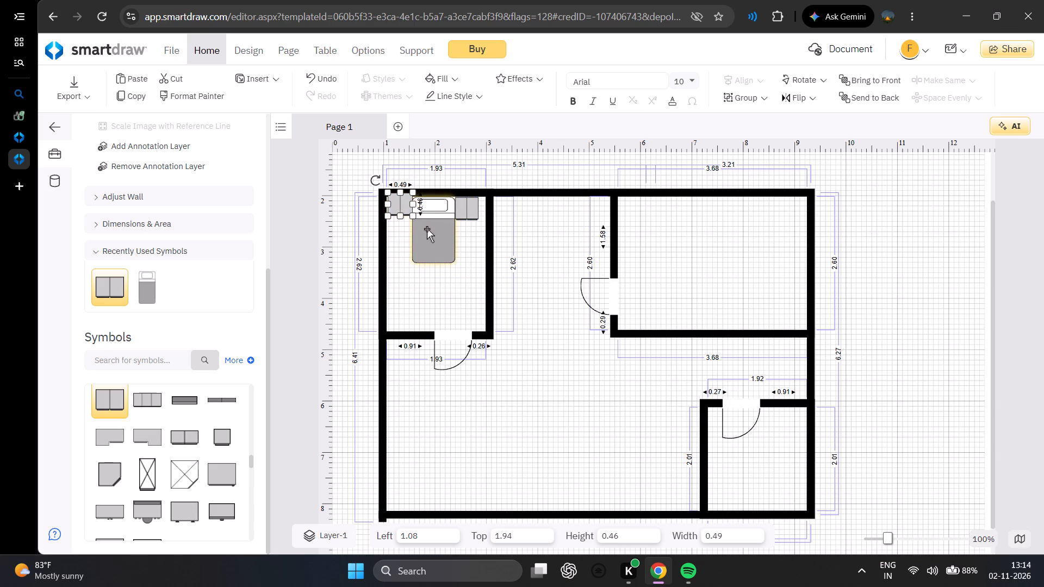
pyautogui.click(427, 229)
# Shift the corner cabinet down to about 2.12 top and narrow it to about 0.36, with its left edge at about 1.08.
pyautogui.click(404, 208)
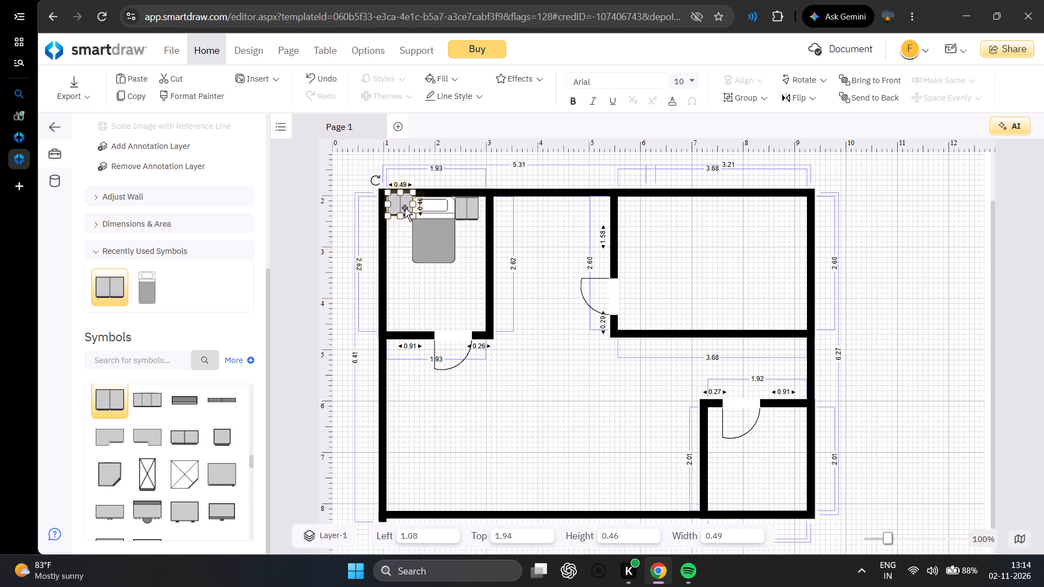
pyautogui.moveTo(405, 208); pyautogui.dragTo(398, 217)
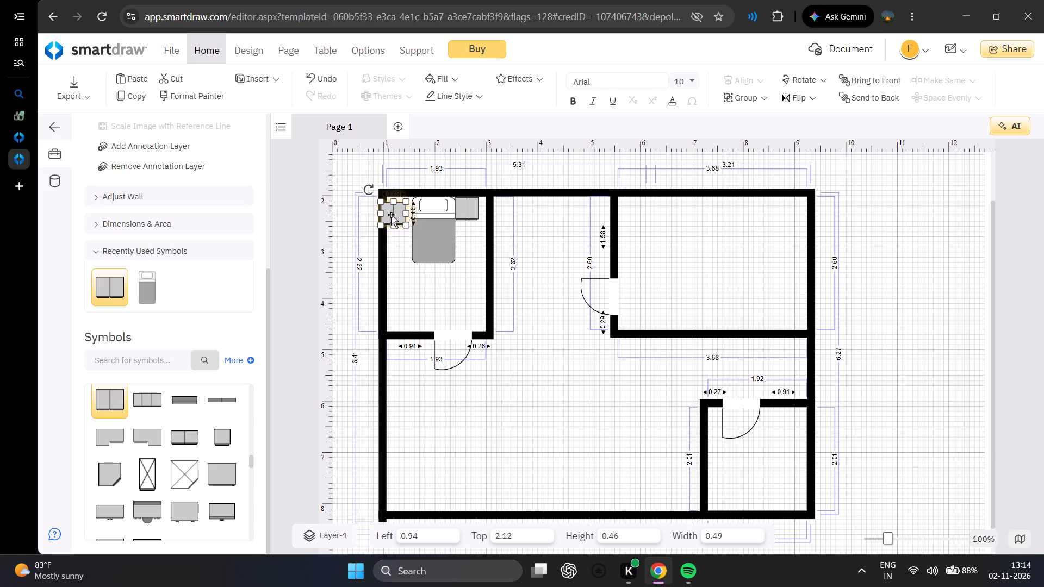
pyautogui.moveTo(382, 215); pyautogui.dragTo(386, 214)
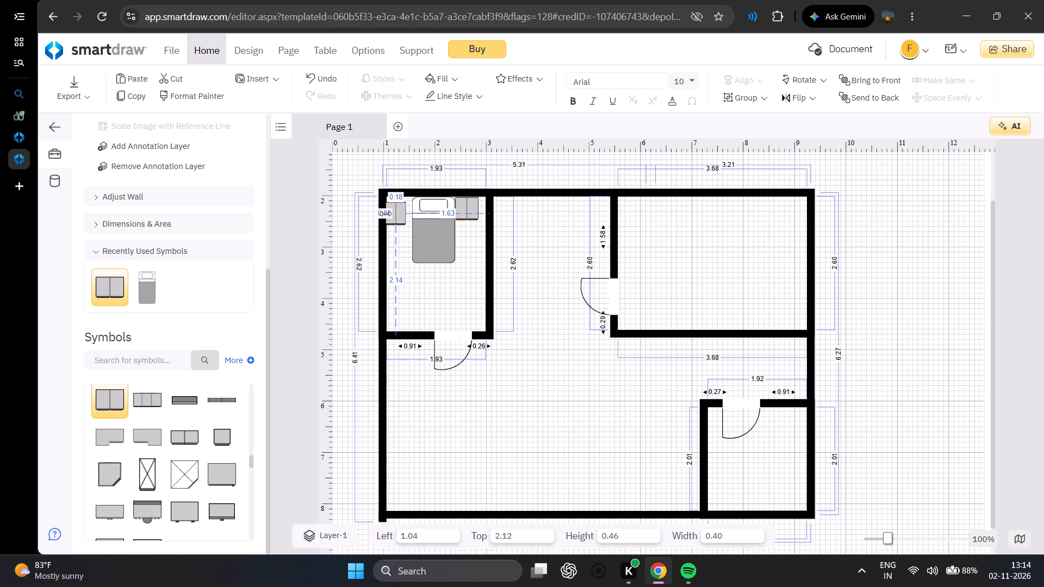
pyautogui.moveTo(386, 214); pyautogui.dragTo(387, 214)
# Narrow the cabinet on the bed's right side to roughly the width of the cabinet on the left side.
pyautogui.click(462, 207)
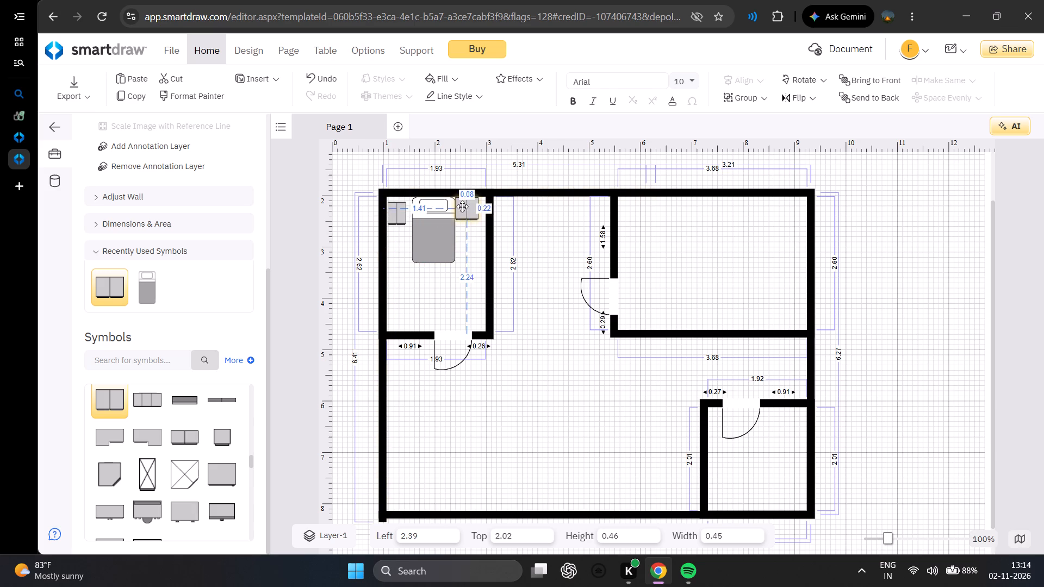
pyautogui.click(476, 210)
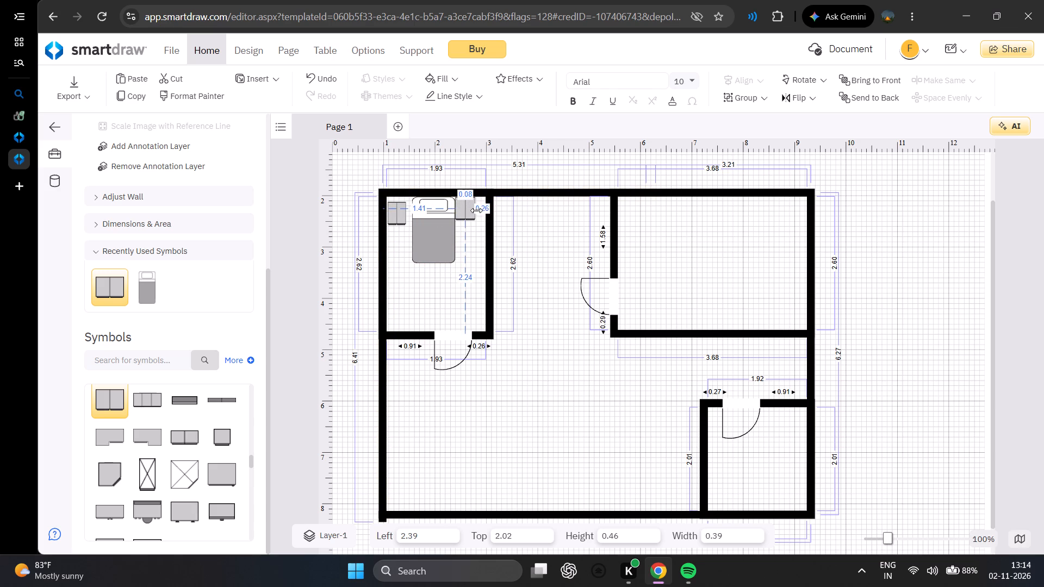
# Move the corner cabinet up beside the head of the bed, on its left side, against the bedroom's upper wall.
pyautogui.click(399, 213)
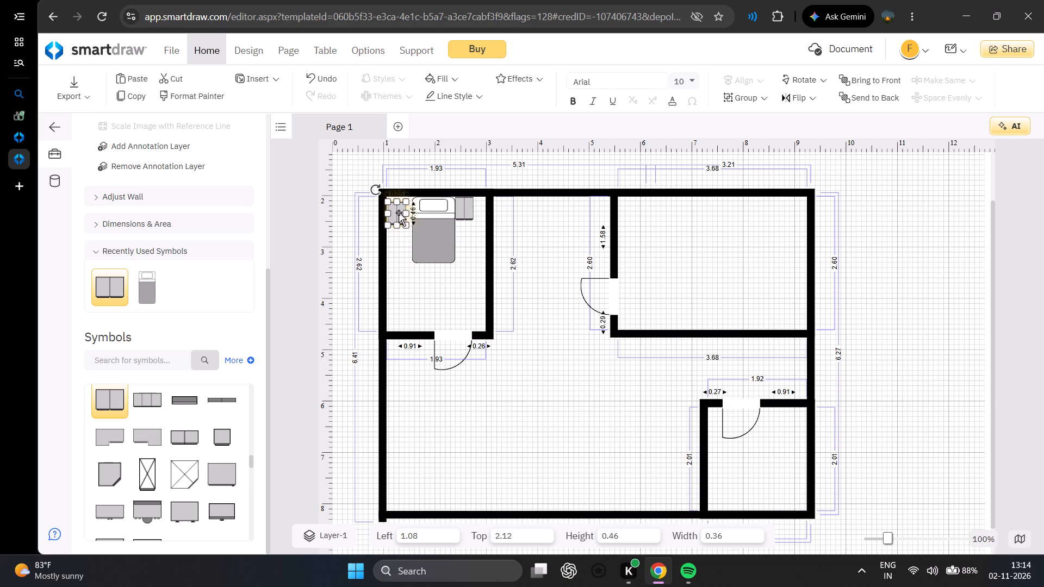
pyautogui.moveTo(399, 213); pyautogui.dragTo(406, 204)
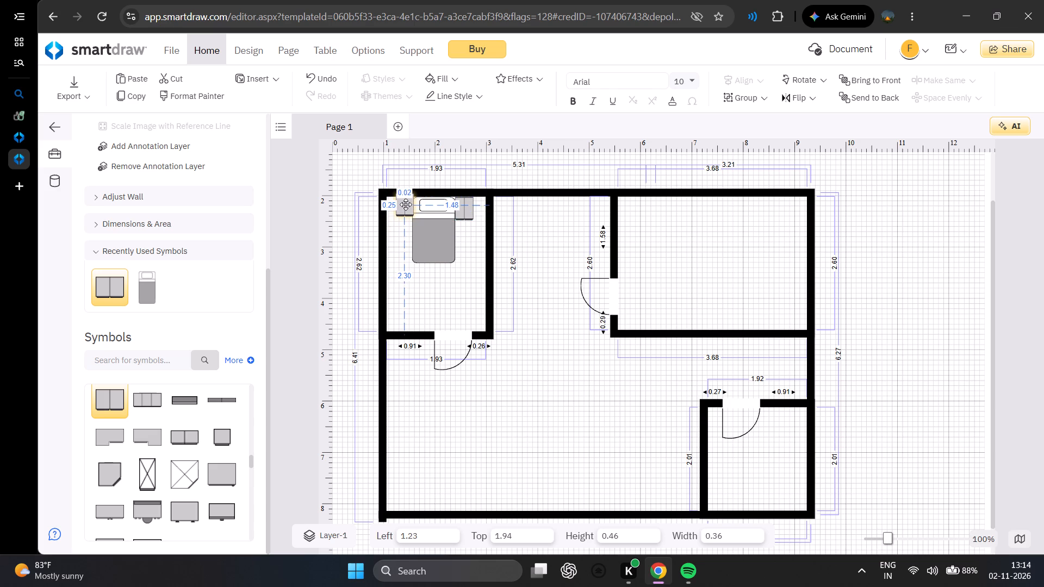
pyautogui.moveTo(406, 204); pyautogui.dragTo(404, 205)
pyautogui.click(461, 214)
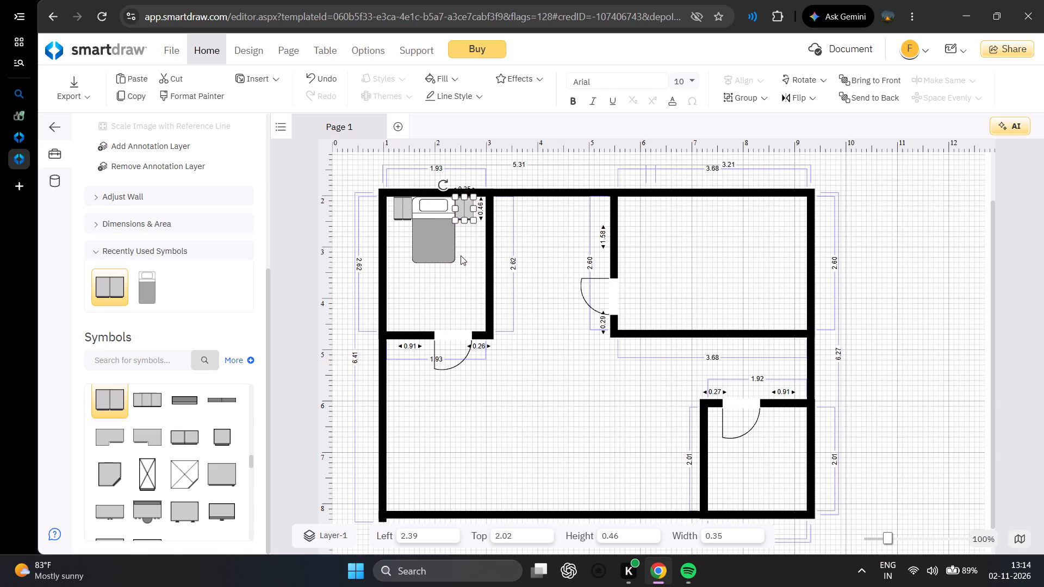
pyautogui.click(452, 307)
# Place a Wood Chair with Arms in the bedroom below the bed, at about 1.29 left and 3.78 top.
pyautogui.scroll(-13, 190, 428)
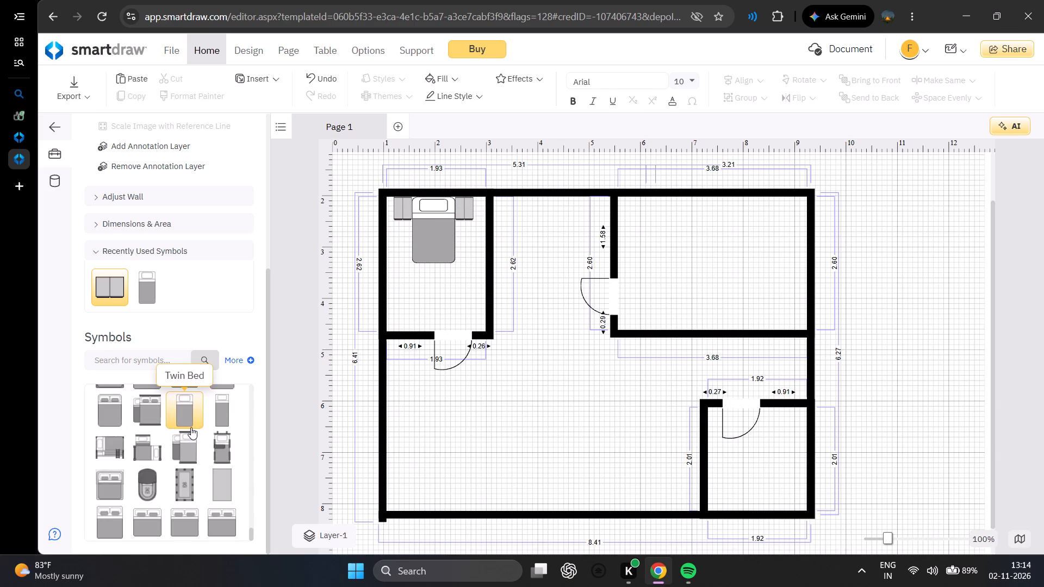
pyautogui.scroll(5, 190, 427)
pyautogui.scroll(-2, 184, 430)
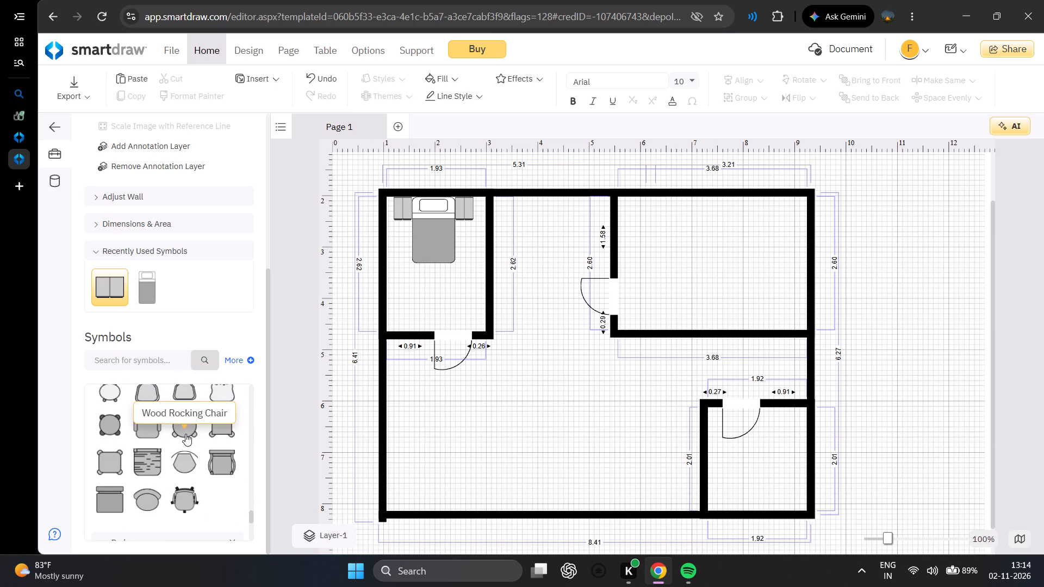
pyautogui.scroll(2, 185, 434)
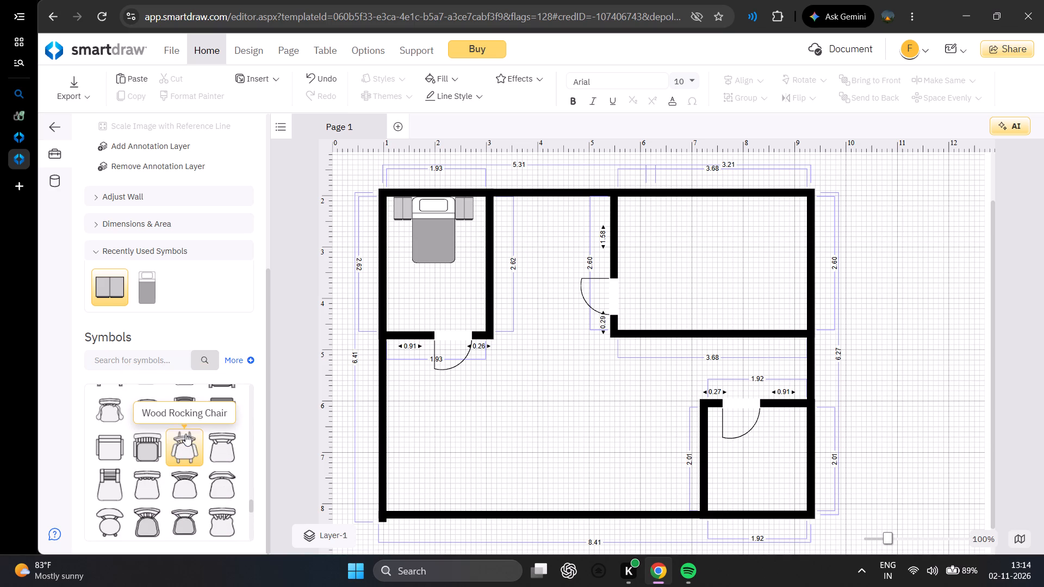
pyautogui.scroll(1, 178, 446)
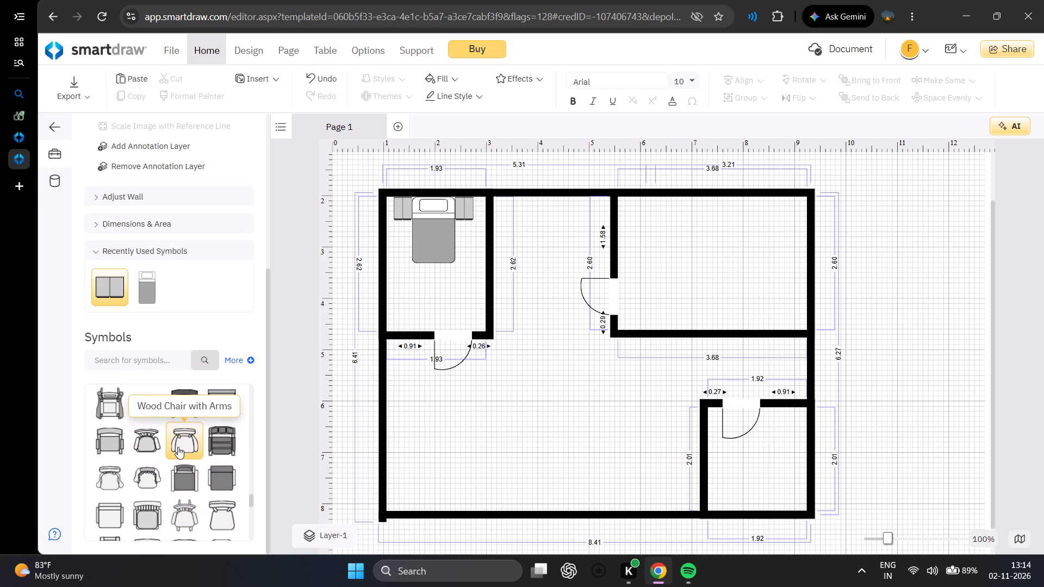
pyautogui.doubleClick(152, 439)
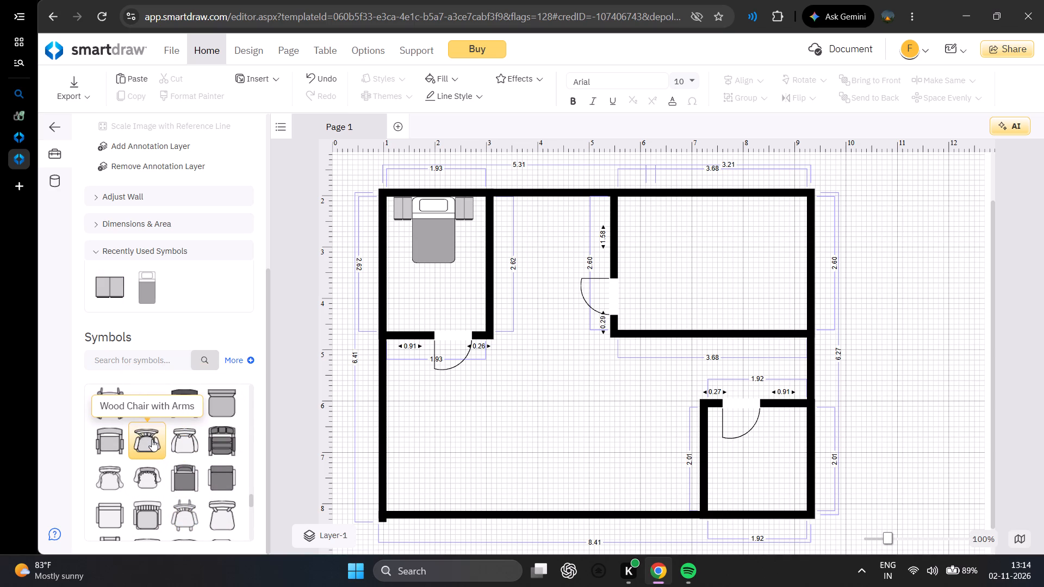
pyautogui.click(151, 439)
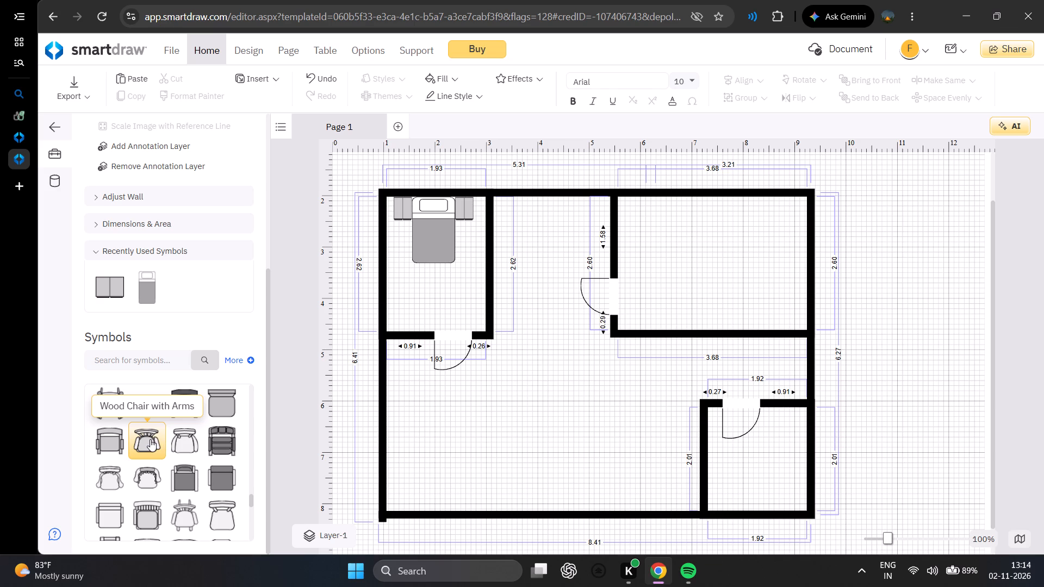
pyautogui.doubleClick(151, 435)
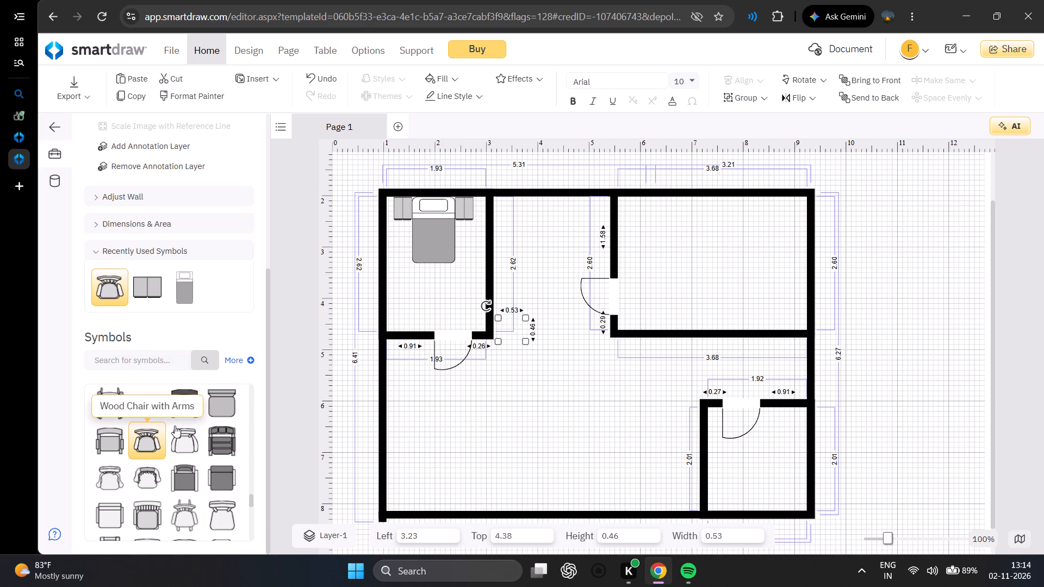
pyautogui.click(511, 331)
pyautogui.moveTo(511, 331); pyautogui.dragTo(453, 315)
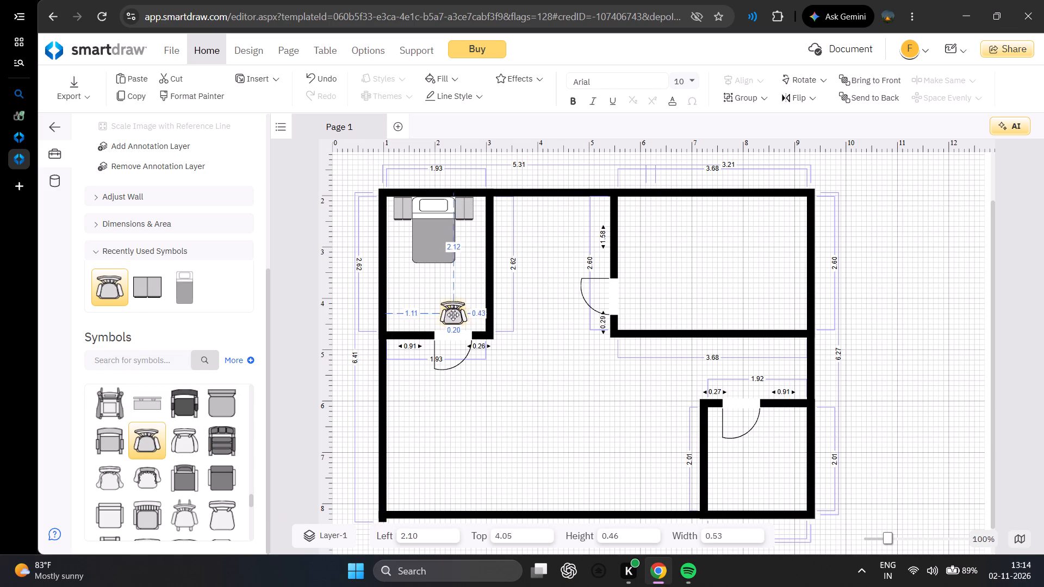
pyautogui.moveTo(453, 315); pyautogui.dragTo(412, 299)
pyautogui.click(536, 362)
# Nudge the bedroom chair to about 1.20 left and 3.83 top.
pyautogui.click(416, 300)
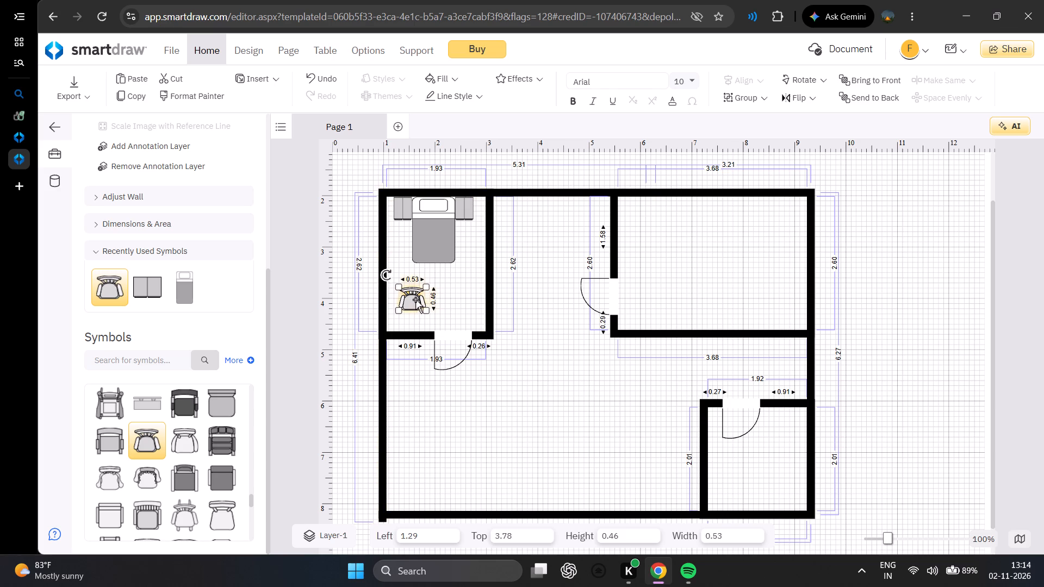
pyautogui.click(411, 300)
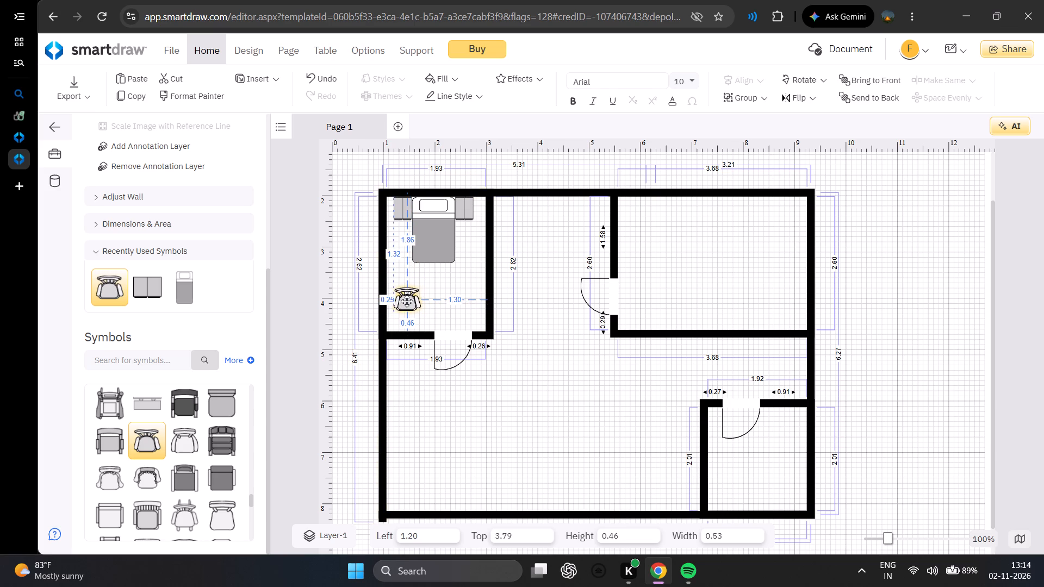
pyautogui.click(408, 302)
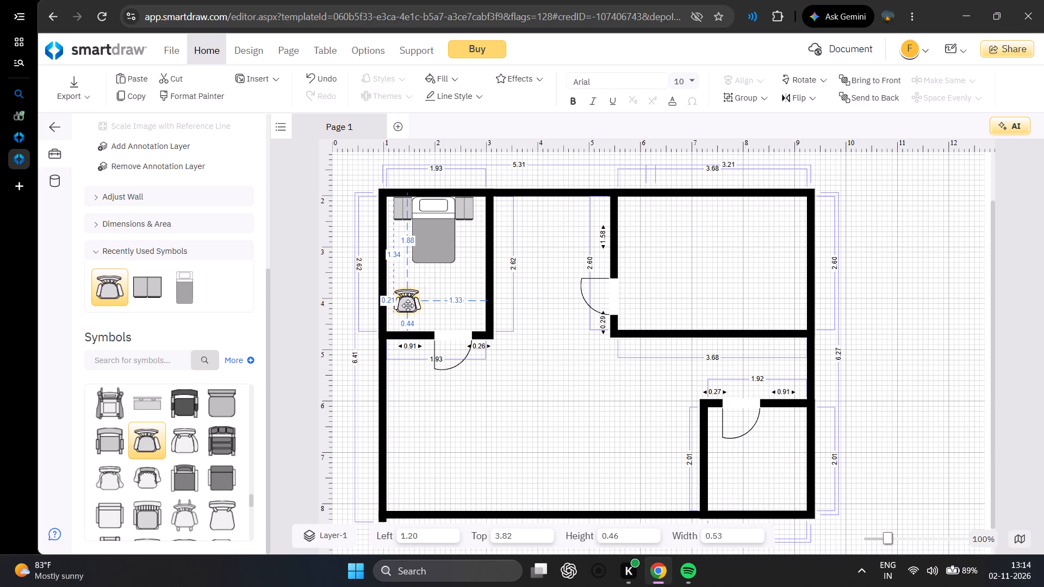
pyautogui.doubleClick(407, 304)
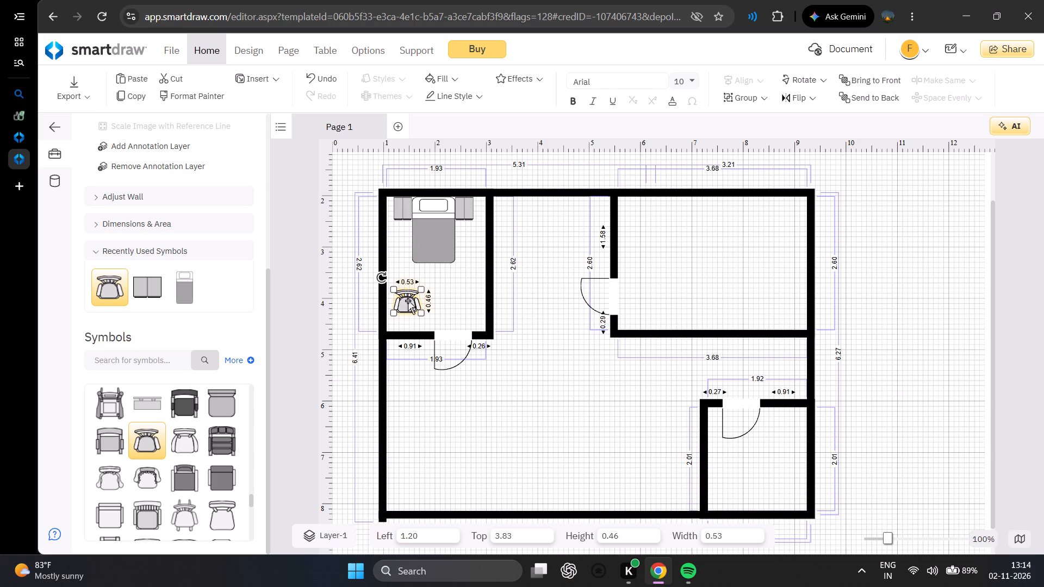
pyautogui.click(426, 407)
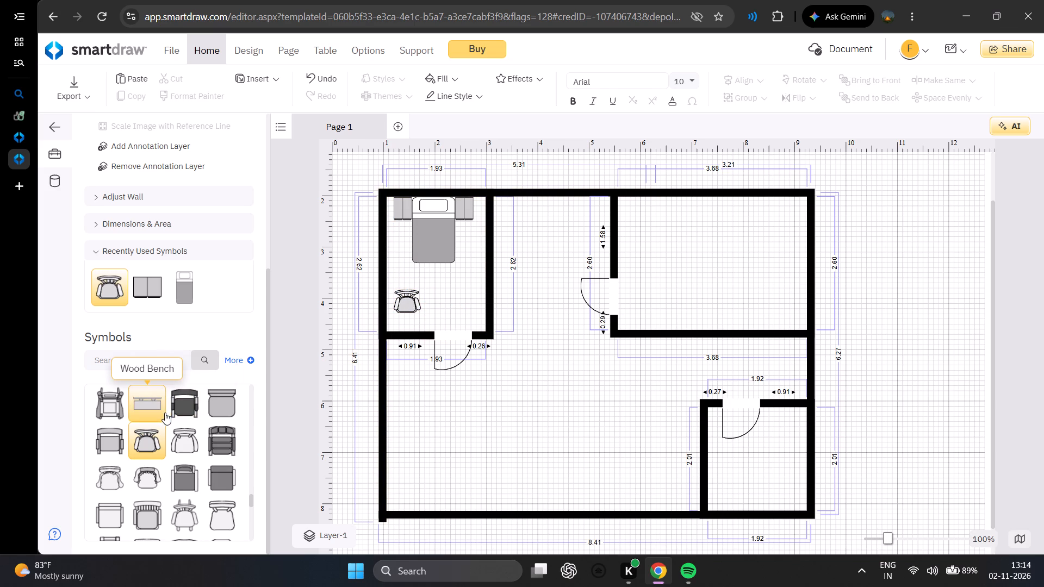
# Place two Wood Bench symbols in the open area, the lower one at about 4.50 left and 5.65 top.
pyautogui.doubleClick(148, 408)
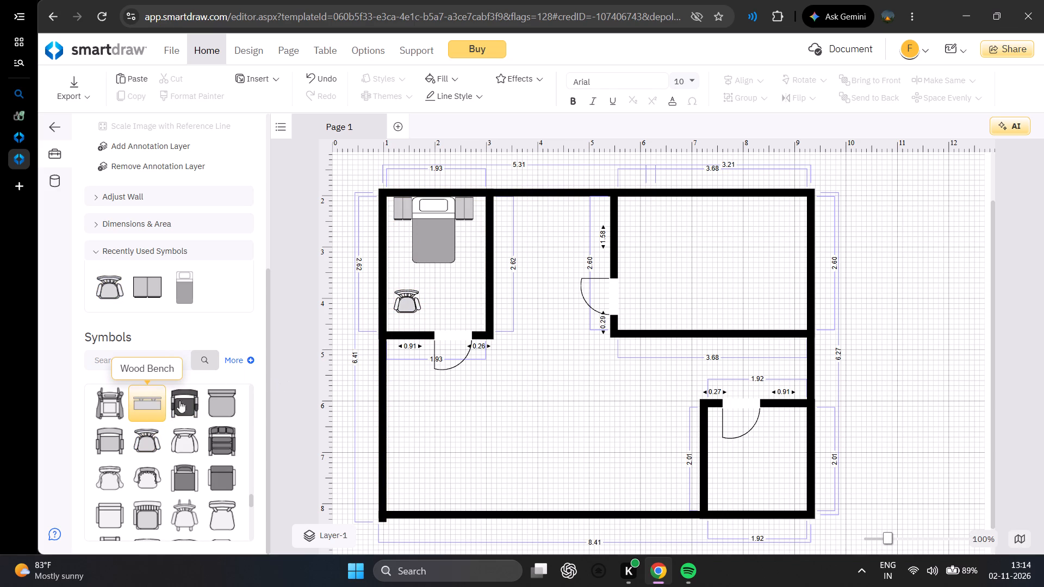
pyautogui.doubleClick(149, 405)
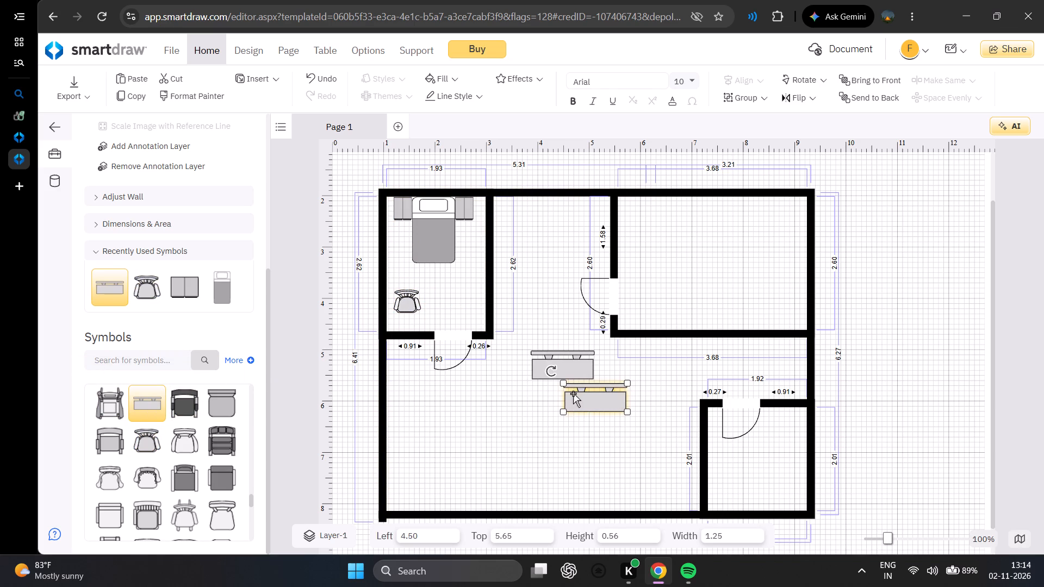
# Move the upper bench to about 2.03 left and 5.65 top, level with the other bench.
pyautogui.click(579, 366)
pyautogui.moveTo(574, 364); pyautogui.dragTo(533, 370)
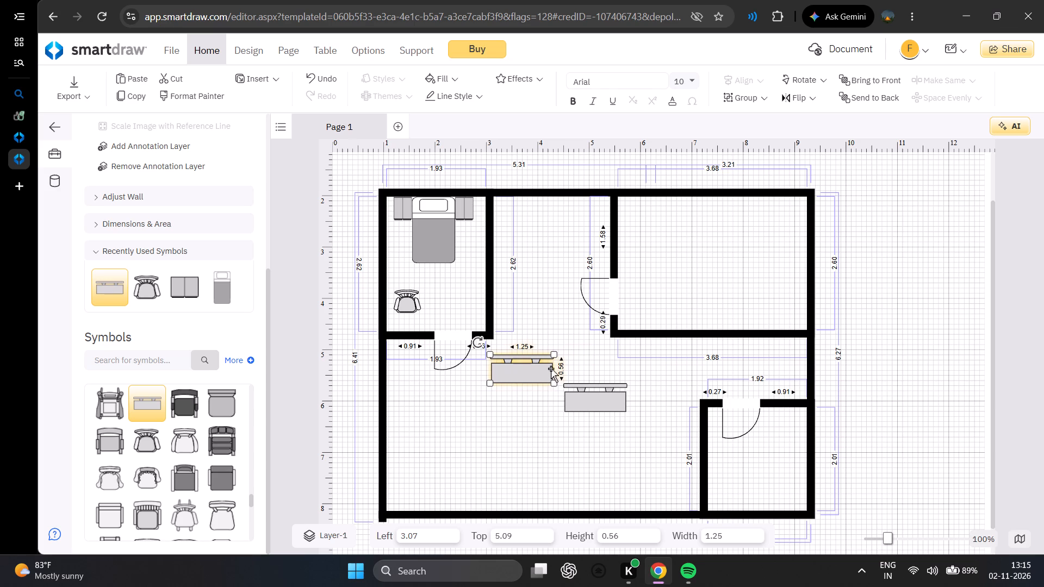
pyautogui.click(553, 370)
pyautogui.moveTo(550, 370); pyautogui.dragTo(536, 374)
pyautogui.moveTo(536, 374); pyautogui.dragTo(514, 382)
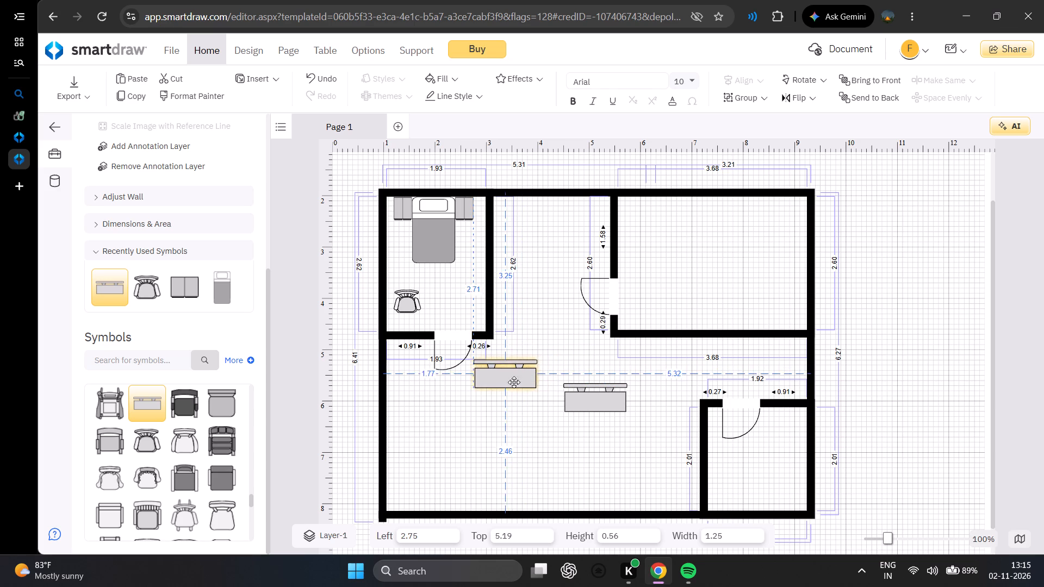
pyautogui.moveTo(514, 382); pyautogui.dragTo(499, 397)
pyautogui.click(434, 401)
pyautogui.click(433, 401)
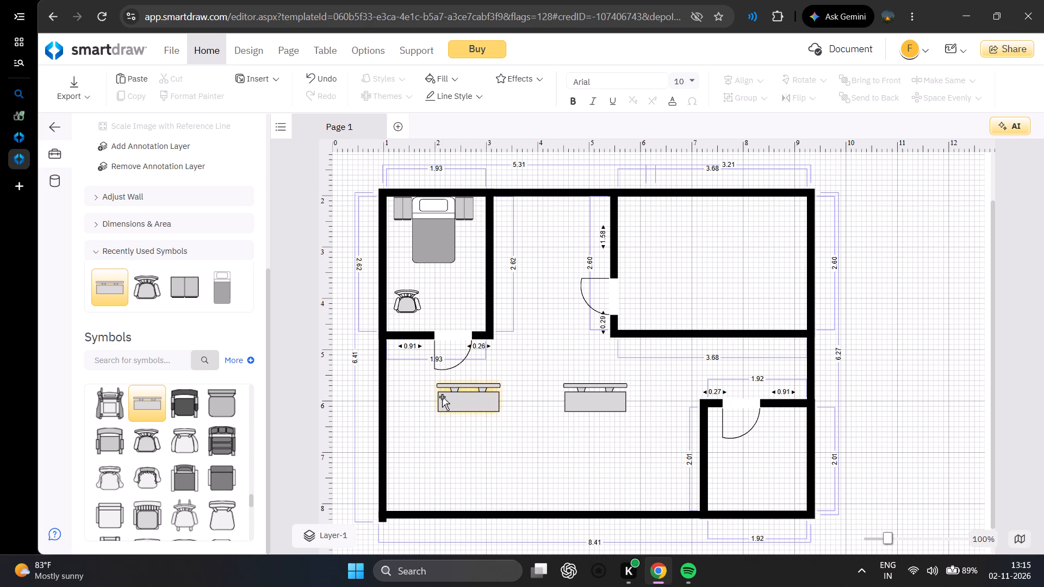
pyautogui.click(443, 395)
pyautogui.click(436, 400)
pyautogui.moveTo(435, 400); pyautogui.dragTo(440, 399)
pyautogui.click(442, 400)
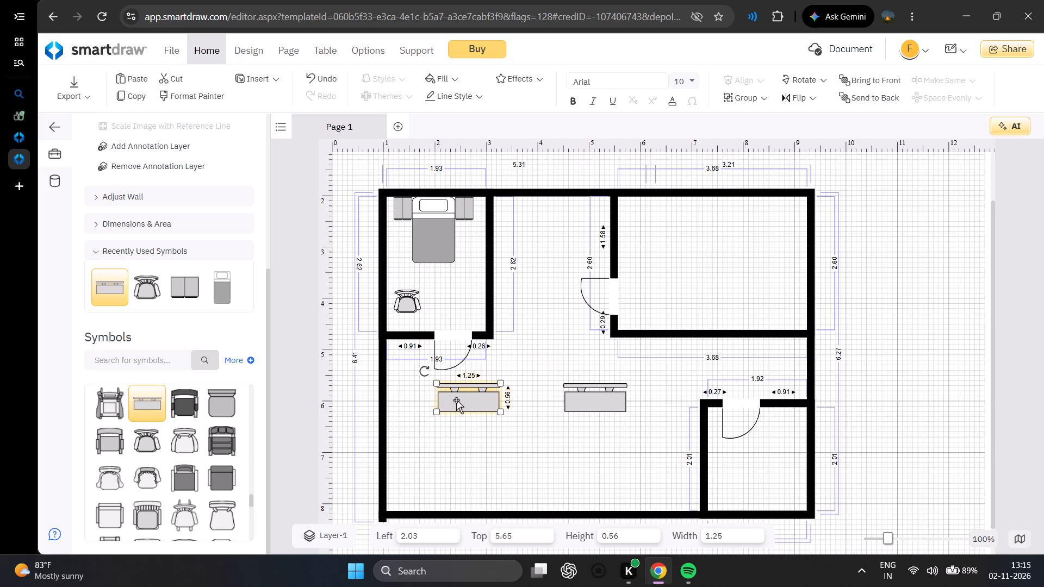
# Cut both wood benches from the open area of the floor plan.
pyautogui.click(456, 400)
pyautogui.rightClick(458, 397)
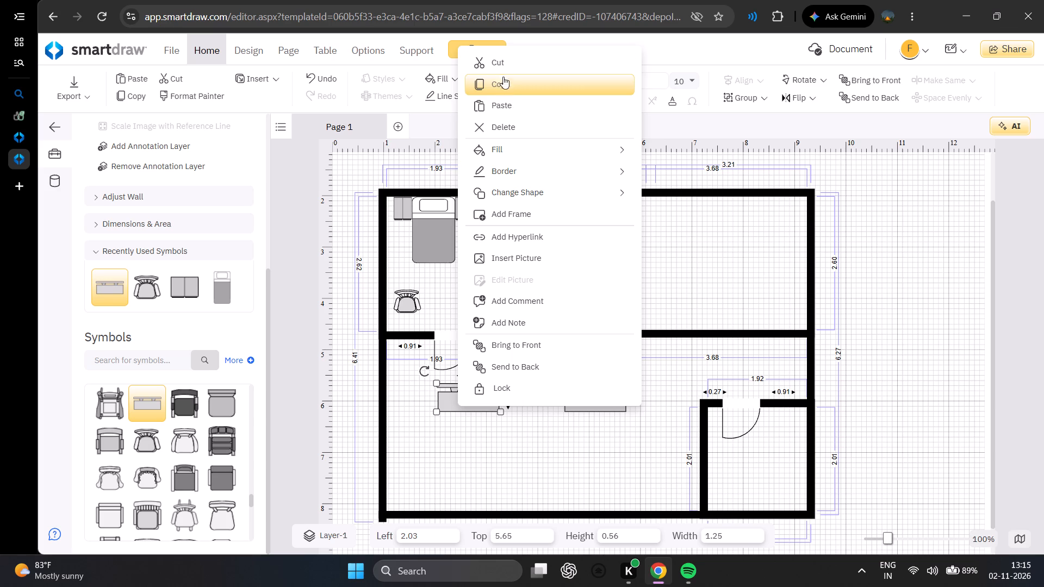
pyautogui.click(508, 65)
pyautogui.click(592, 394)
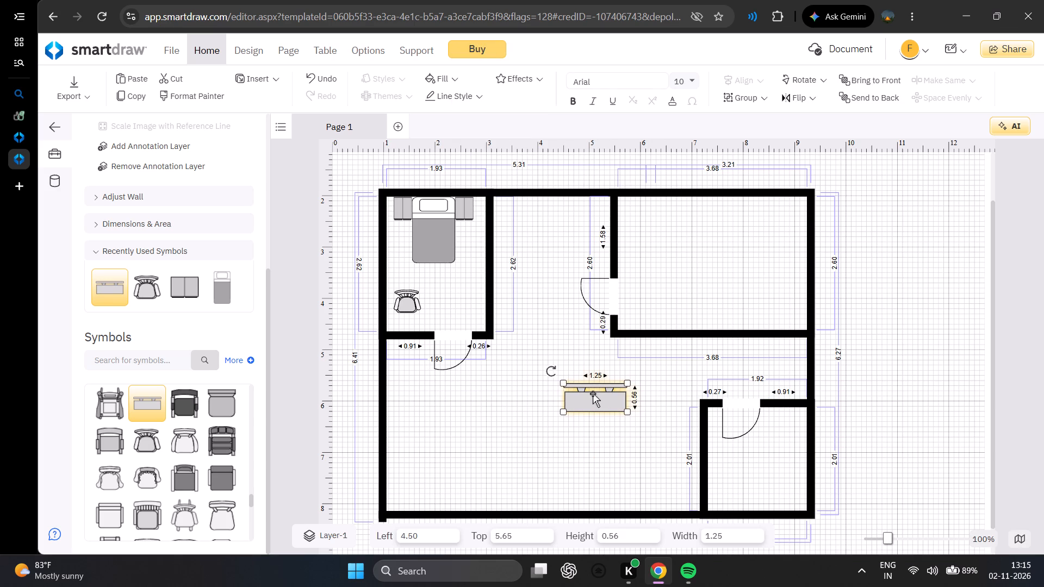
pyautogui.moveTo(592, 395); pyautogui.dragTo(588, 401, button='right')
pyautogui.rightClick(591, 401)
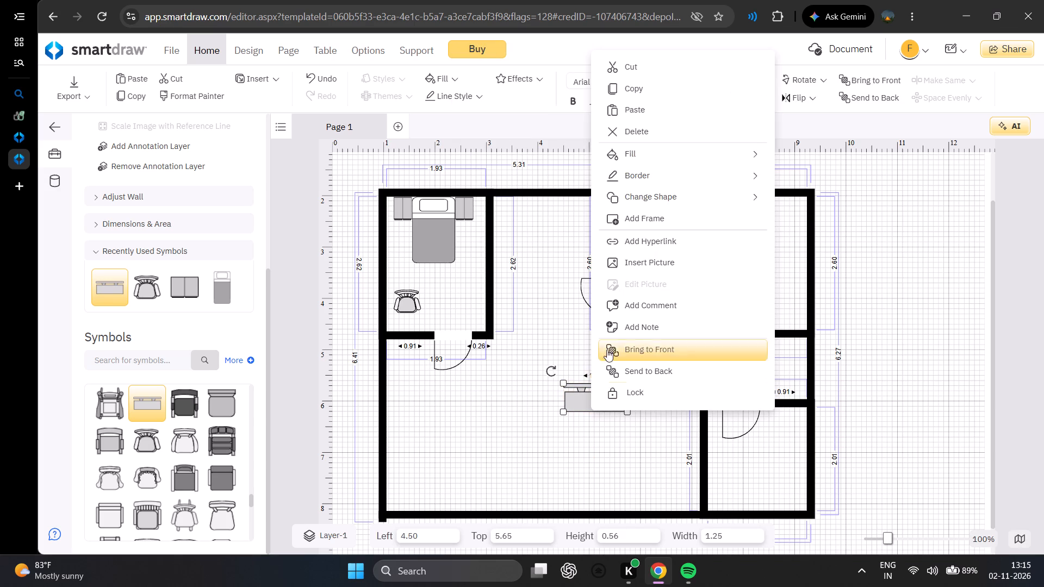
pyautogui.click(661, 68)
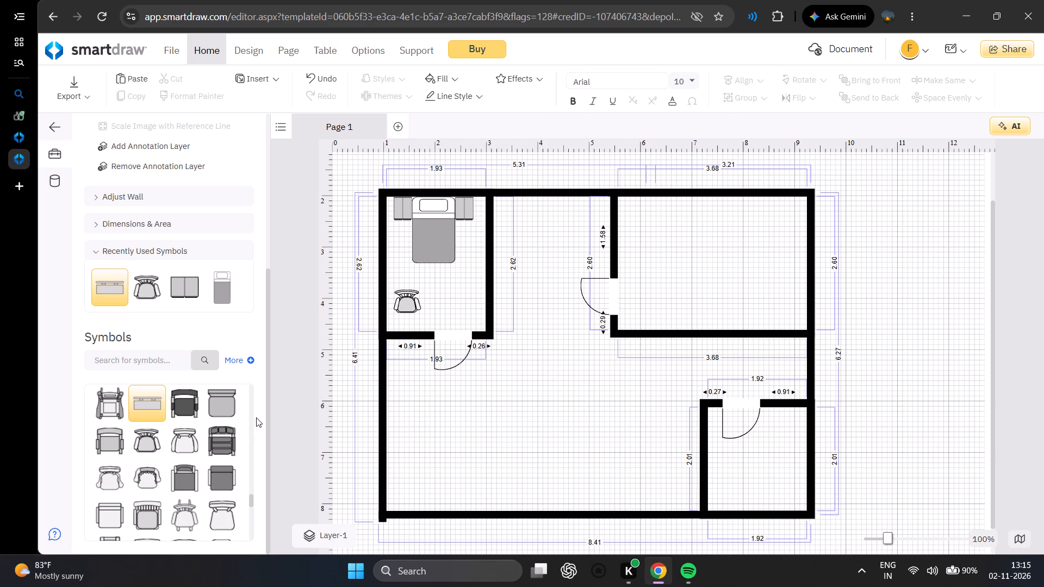
# Browse the symbol library's chairs, beds, rooms and Doors & Windows groups for a further furnishing symbol.
pyautogui.scroll(-16, 203, 463)
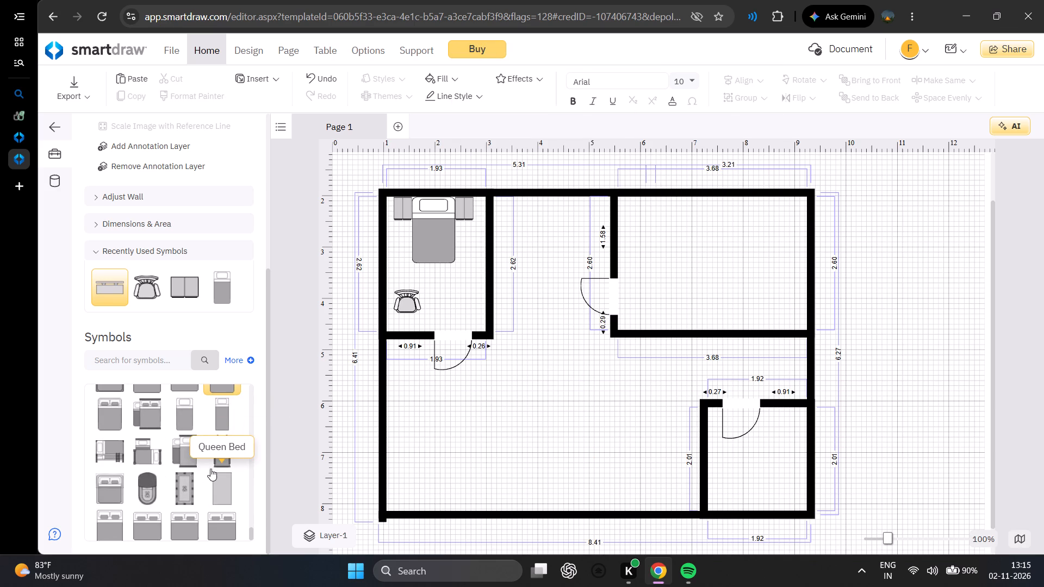
pyautogui.scroll(20, 213, 463)
pyautogui.scroll(2, 213, 455)
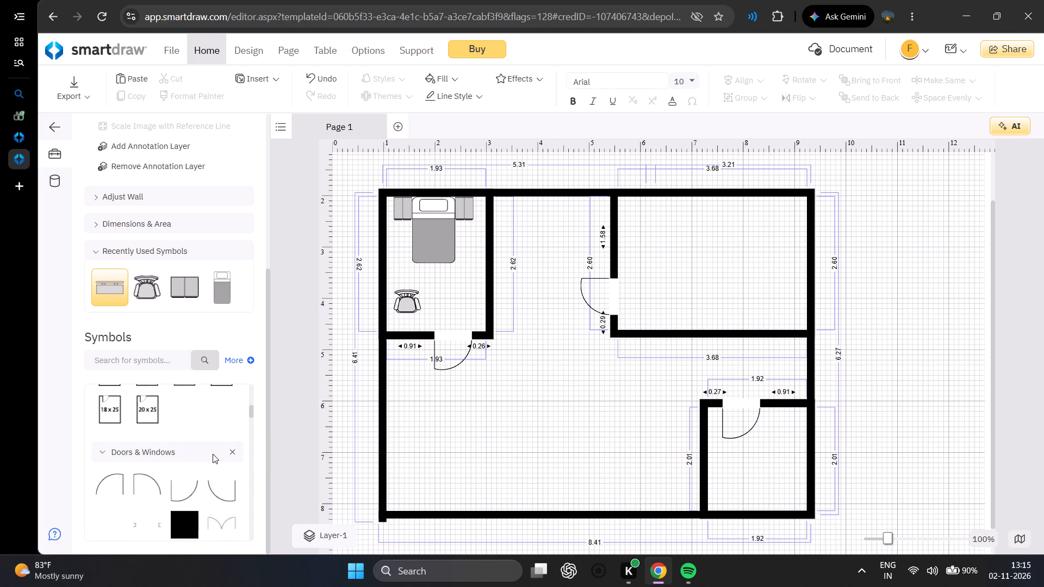
pyautogui.scroll(-4, 212, 456)
pyautogui.scroll(2, 211, 457)
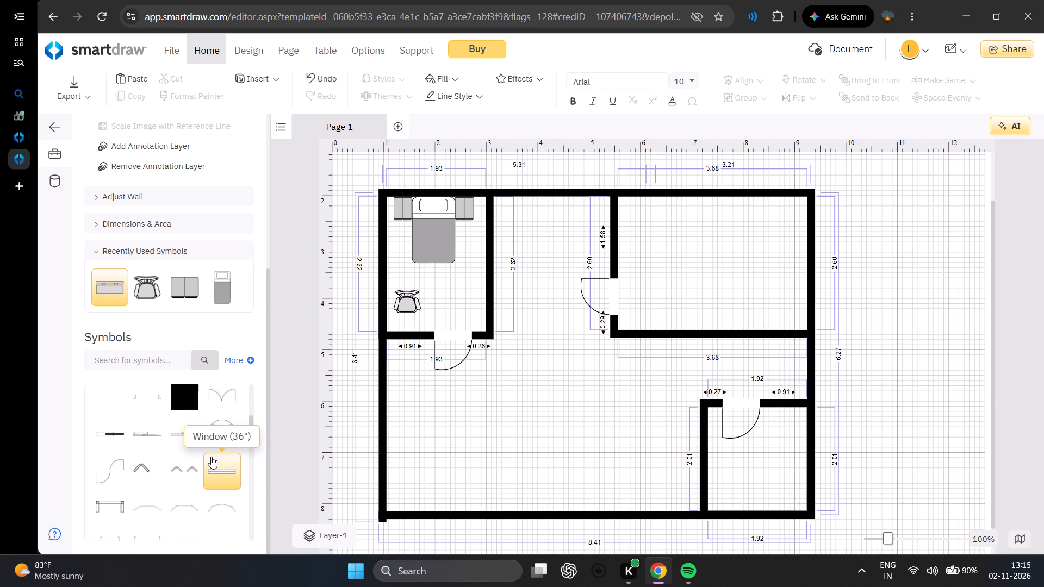
pyautogui.scroll(3, 172, 456)
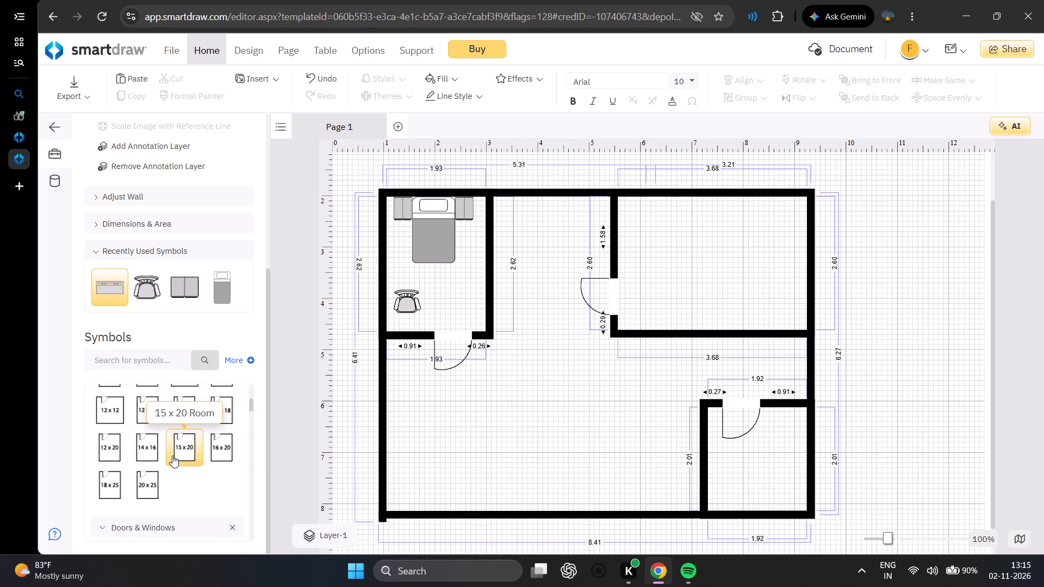
pyautogui.scroll(-3, 183, 448)
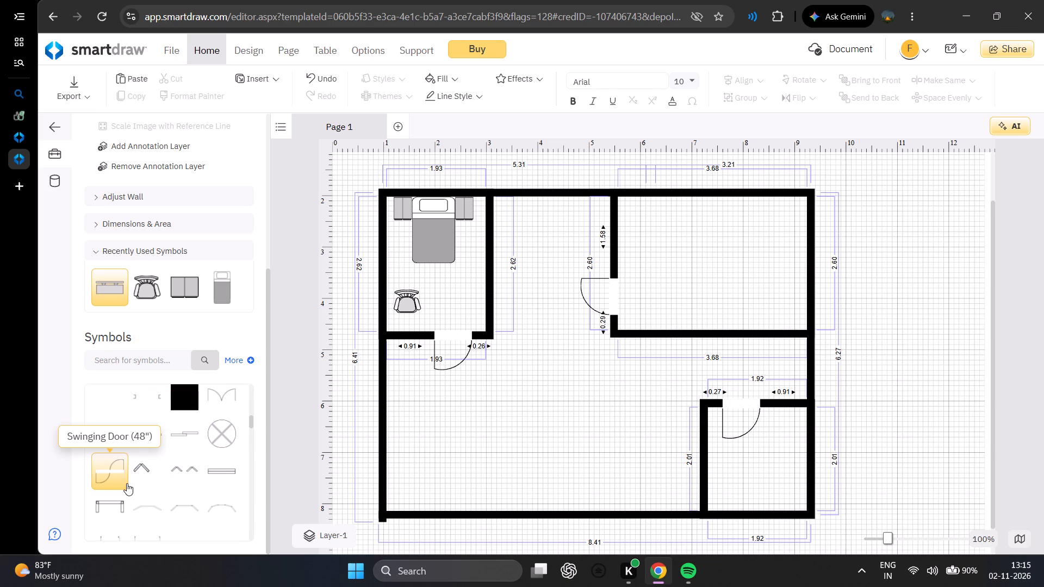
pyautogui.scroll(2, 185, 459)
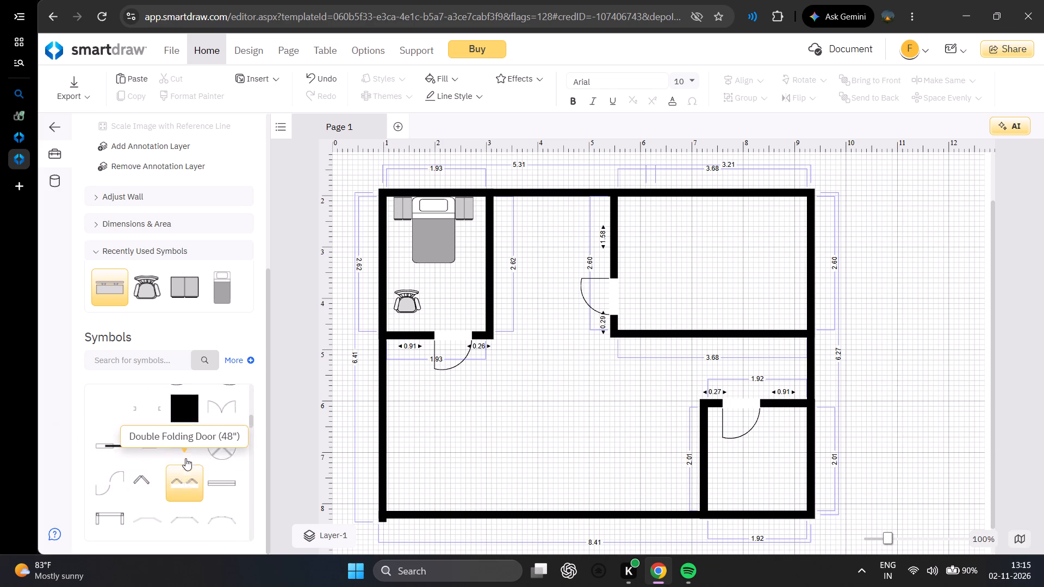
pyautogui.scroll(1, 185, 458)
pyautogui.scroll(-1, 183, 460)
pyautogui.scroll(1, 202, 450)
pyautogui.scroll(-3, 227, 432)
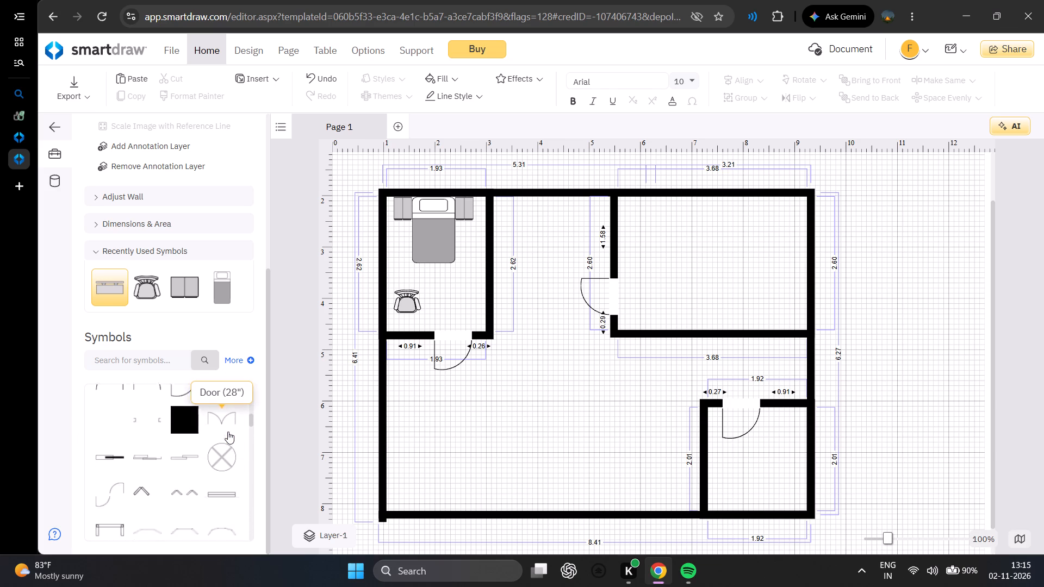
pyautogui.scroll(11, 228, 432)
pyautogui.scroll(-20, 197, 446)
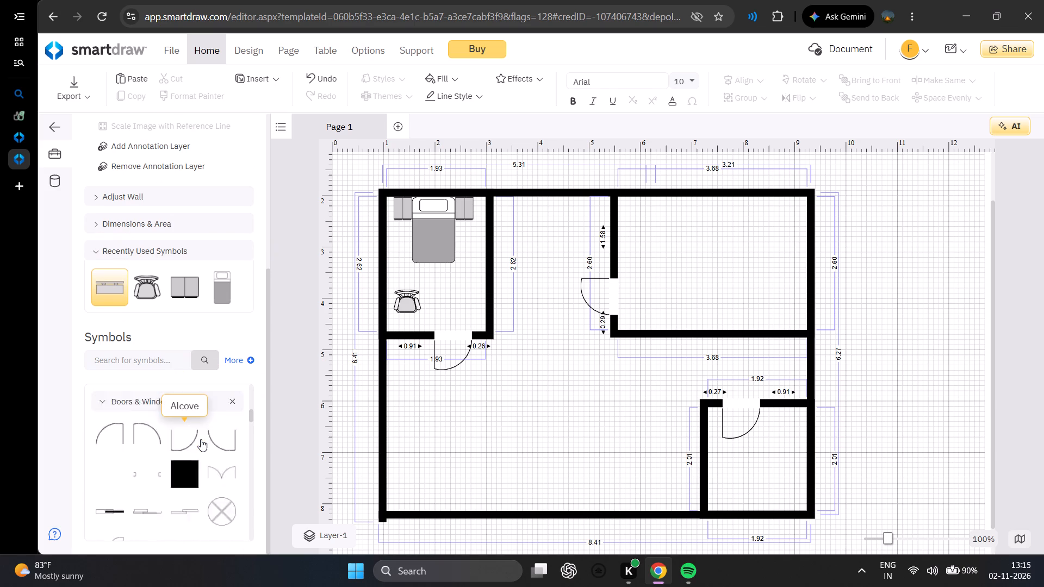
pyautogui.scroll(-9, 201, 439)
# Place a 0.91 by 0.76 Storage Furniture symbol in the open area at about 1.95 left and 6.10 top.
pyautogui.scroll(3, 164, 458)
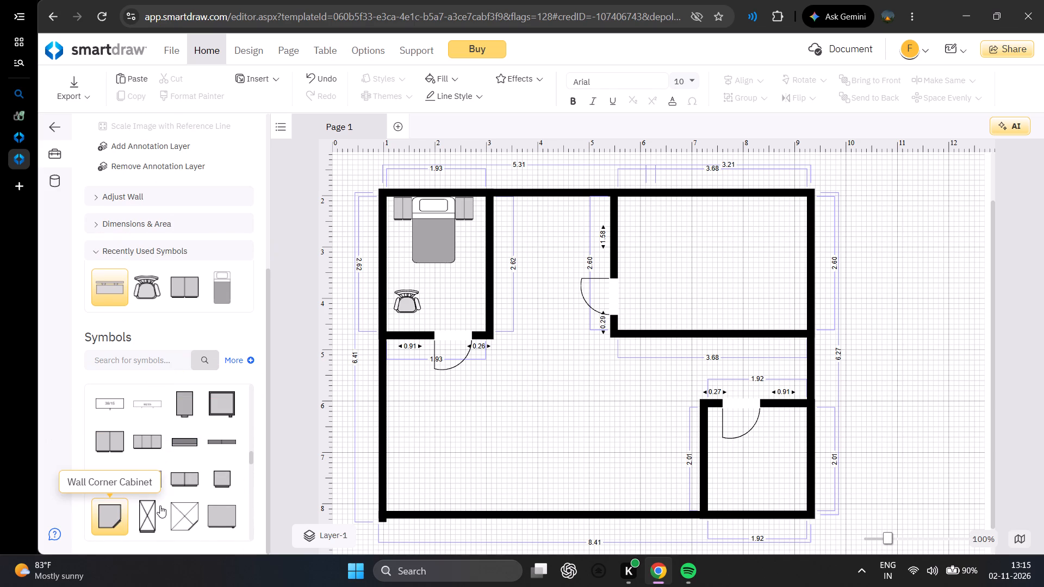
pyautogui.scroll(2, 183, 495)
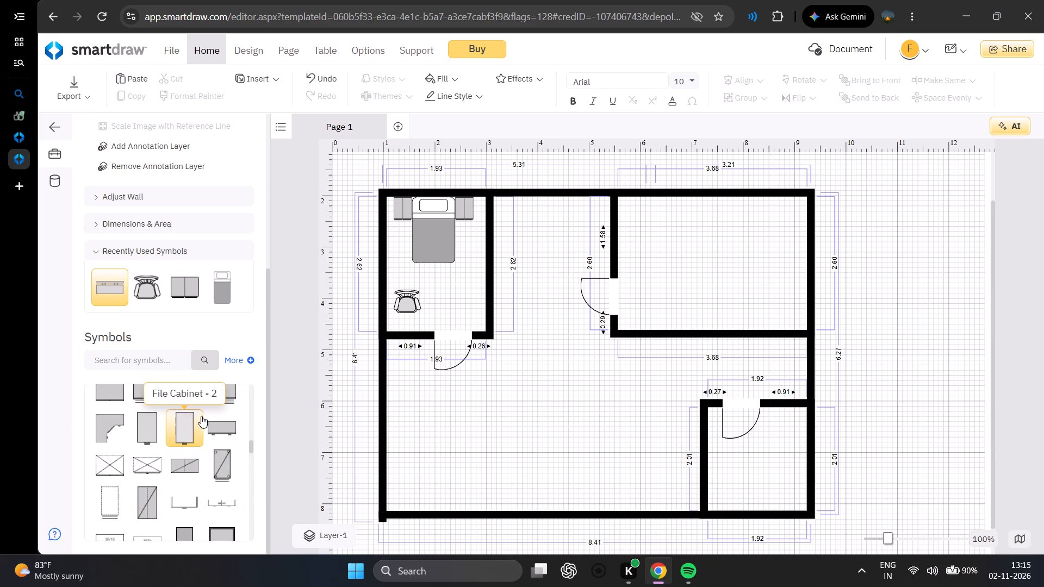
pyautogui.scroll(2, 184, 417)
pyautogui.scroll(-1, 183, 432)
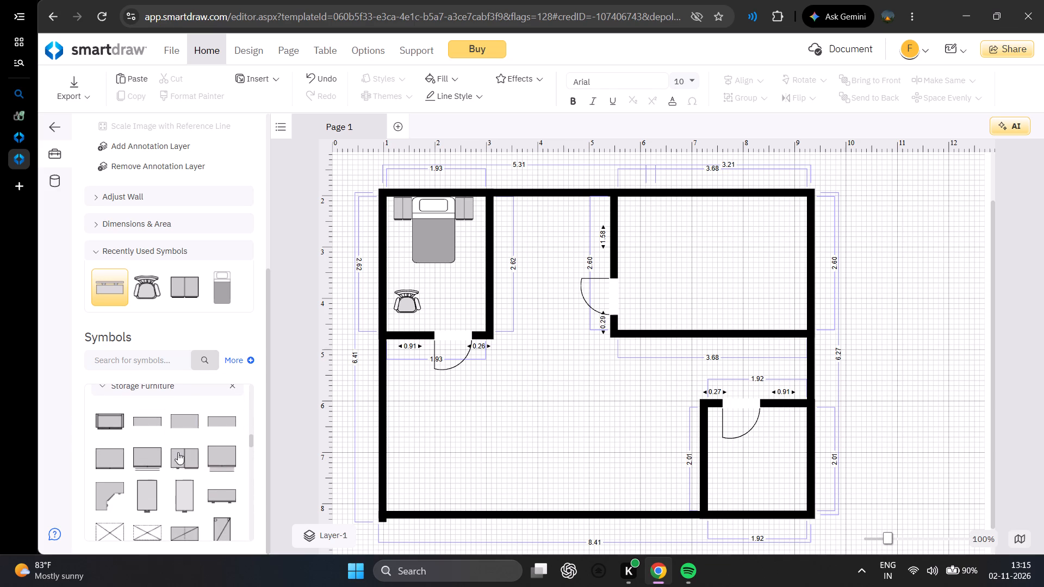
pyautogui.doubleClick(151, 467)
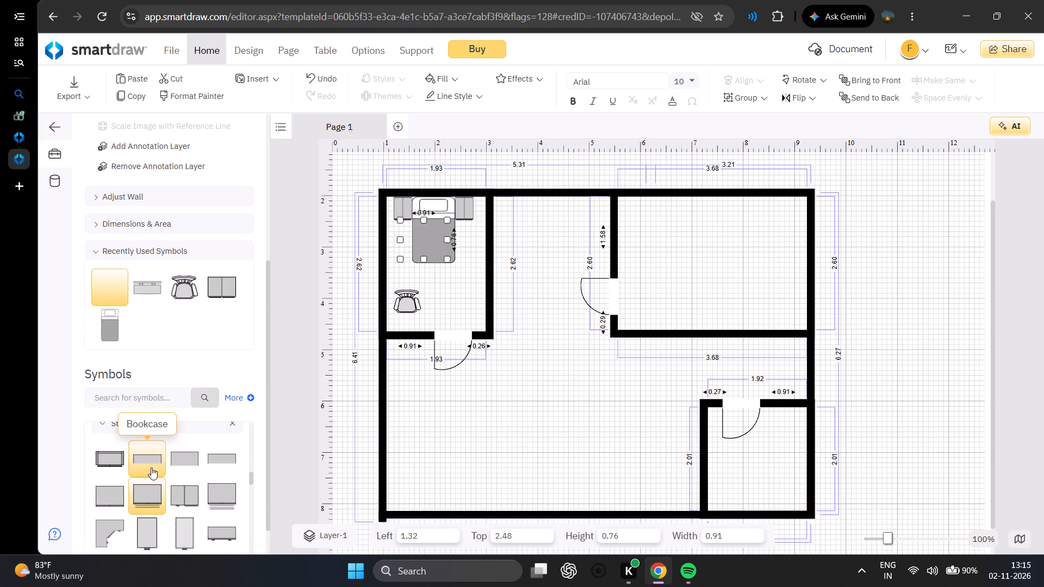
pyautogui.click(431, 244)
pyautogui.moveTo(431, 244); pyautogui.dragTo(474, 410)
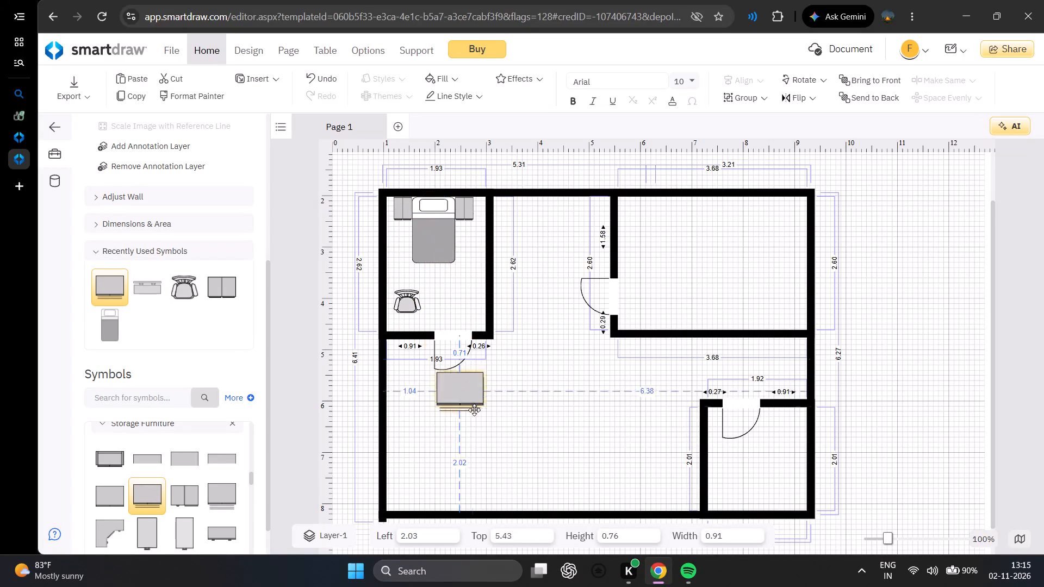
pyautogui.moveTo(474, 410); pyautogui.dragTo(481, 423)
pyautogui.moveTo(494, 414); pyautogui.dragTo(477, 422)
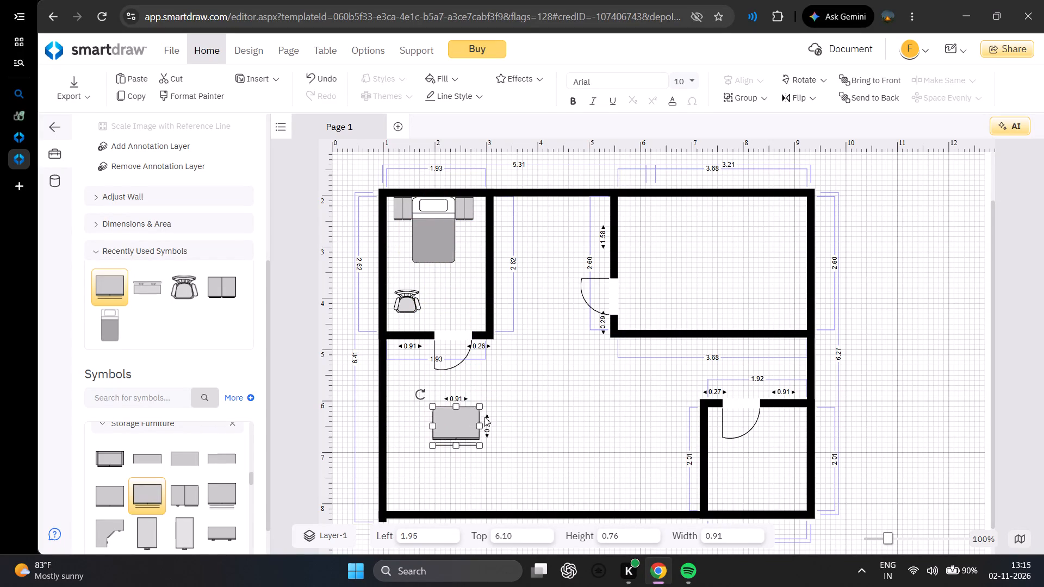
# Rotate the placed storage unit half a turn so its front faces the upper wall.
pyautogui.click(484, 417)
pyautogui.click(483, 427)
pyautogui.click(475, 425)
pyautogui.click(456, 425)
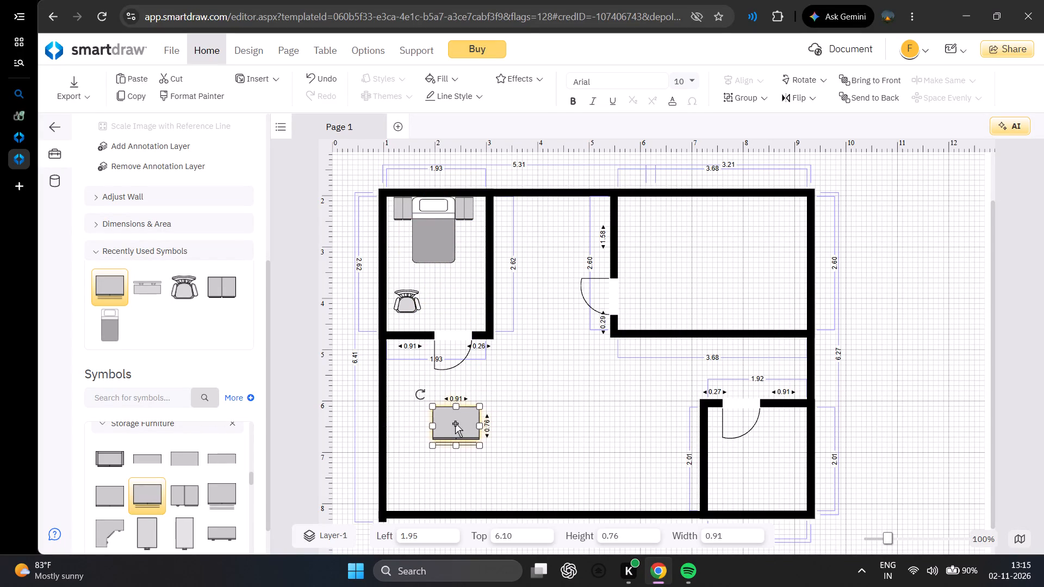
pyautogui.moveTo(419, 390); pyautogui.dragTo(404, 423)
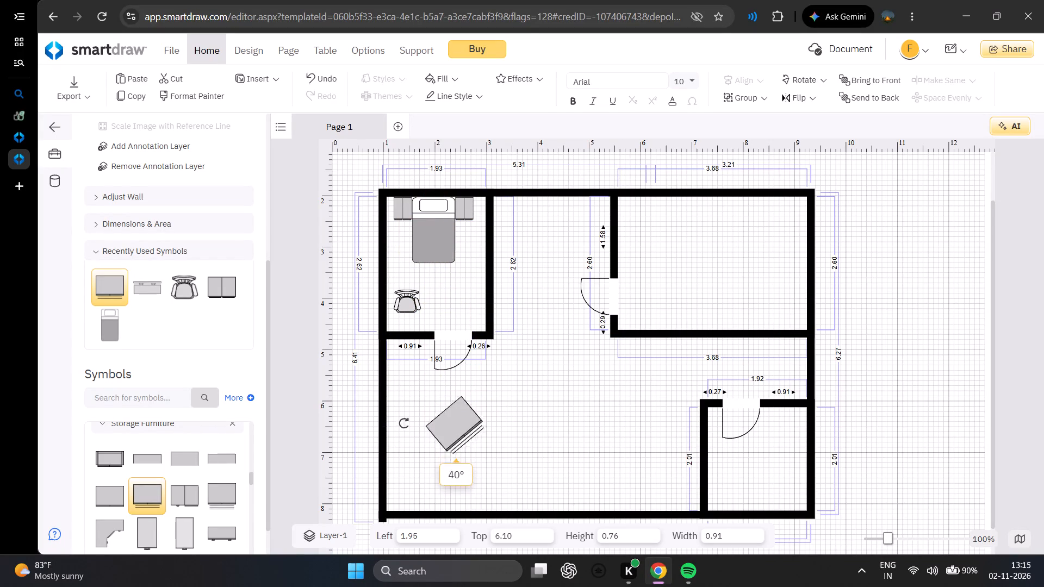
pyautogui.moveTo(404, 423); pyautogui.dragTo(548, 513)
# Move the storage unit to about 1.32 left and 6.72 top and reduce its height to about 0.23.
pyautogui.click(456, 426)
pyautogui.moveTo(454, 423); pyautogui.dragTo(435, 341)
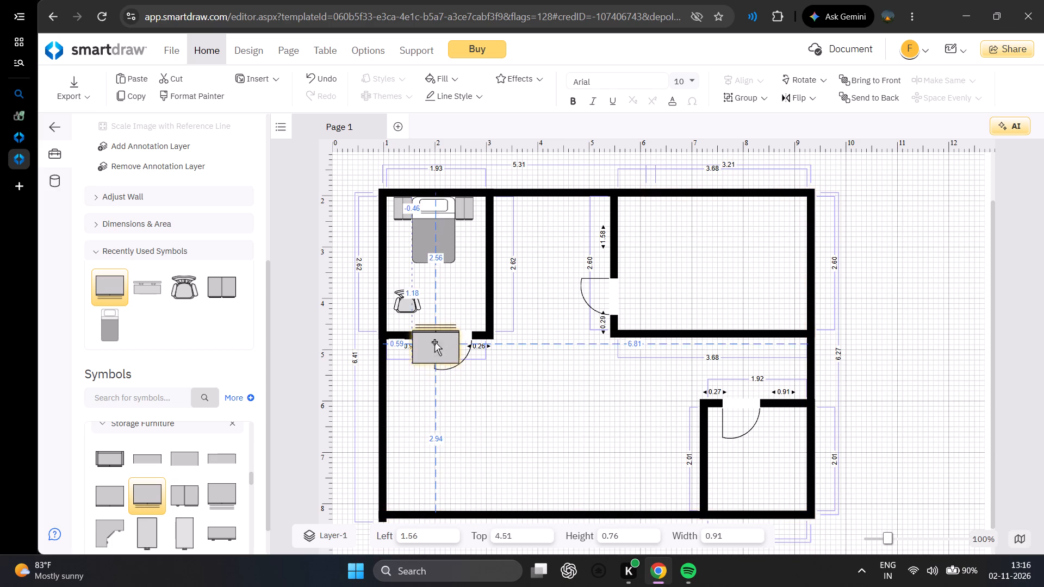
pyautogui.moveTo(435, 346); pyautogui.dragTo(424, 459)
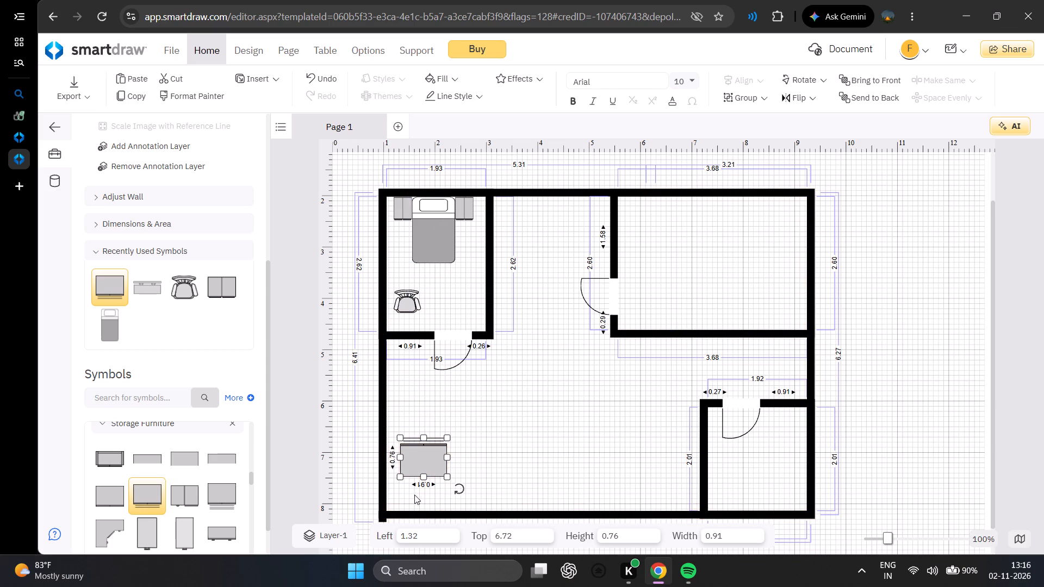
pyautogui.moveTo(421, 478); pyautogui.dragTo(432, 452)
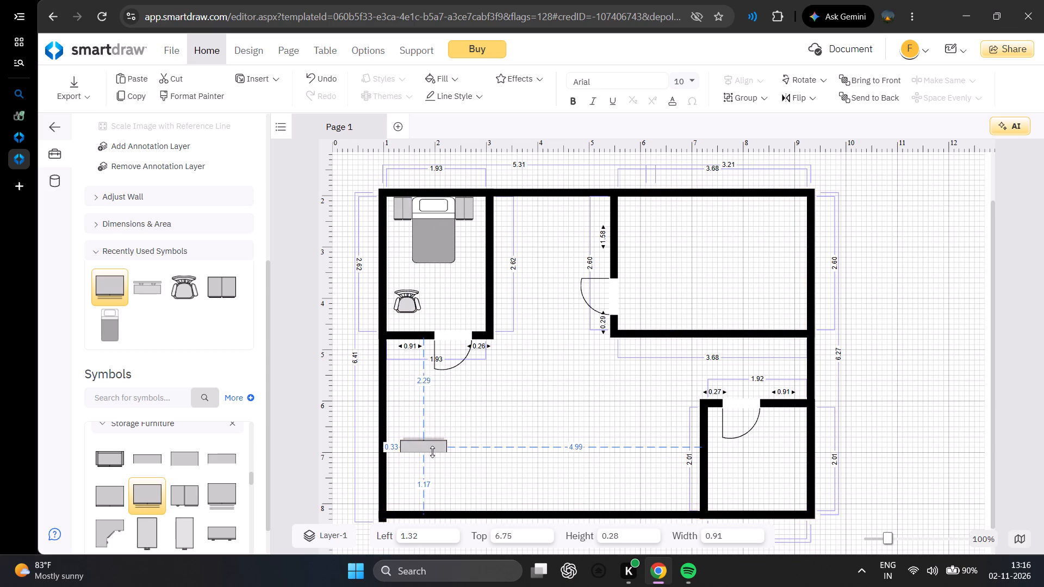
pyautogui.moveTo(432, 452); pyautogui.dragTo(433, 450)
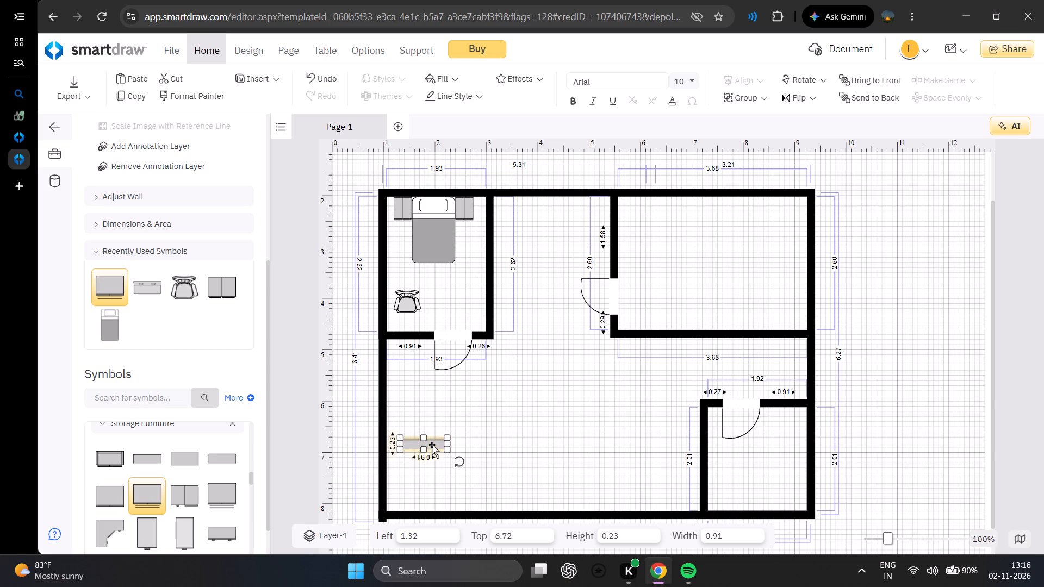
# Move the storage unit into the bedroom, below the chair, at about 1.01 left and 4.4 top.
pyautogui.click(426, 444)
pyautogui.moveTo(430, 442); pyautogui.dragTo(429, 328)
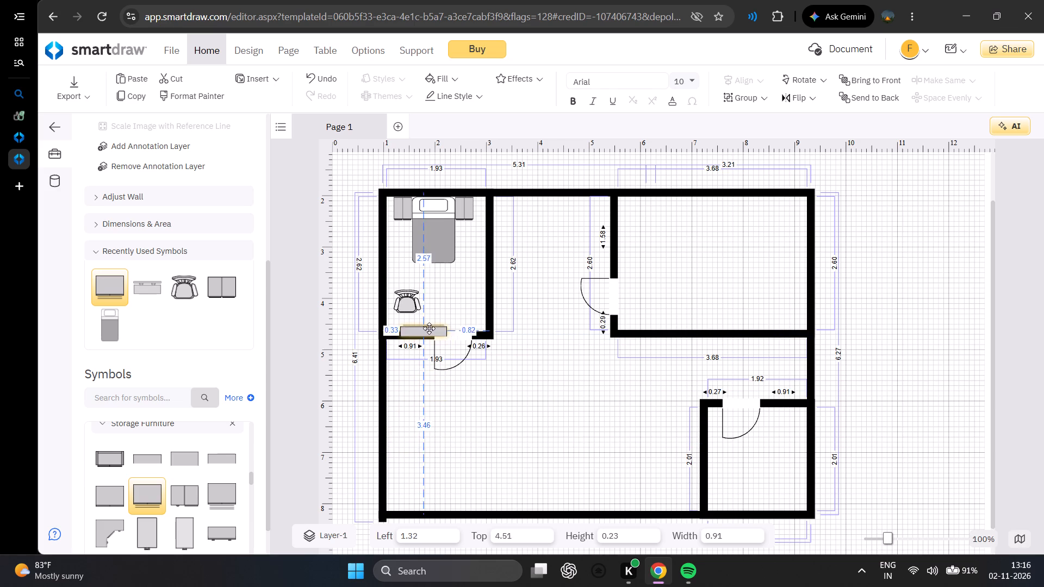
pyautogui.moveTo(429, 328); pyautogui.dragTo(420, 323)
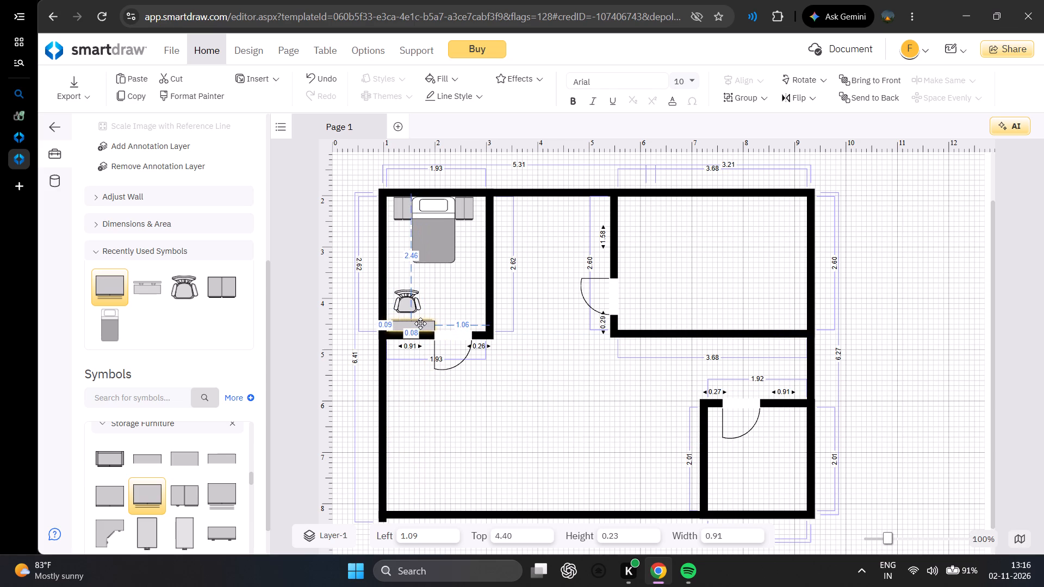
pyautogui.moveTo(420, 323); pyautogui.dragTo(413, 323)
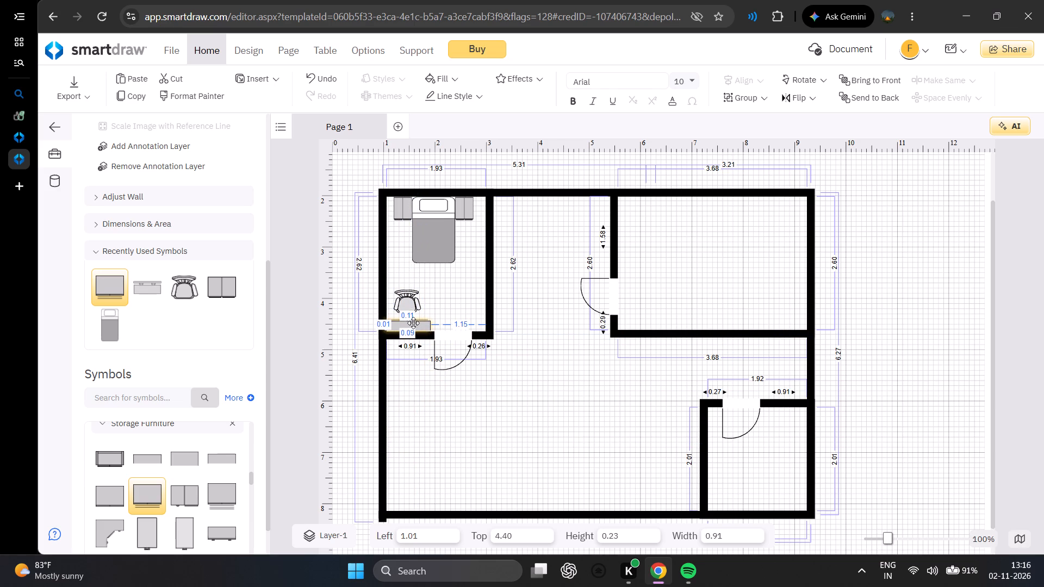
pyautogui.moveTo(413, 323); pyautogui.dragTo(414, 324)
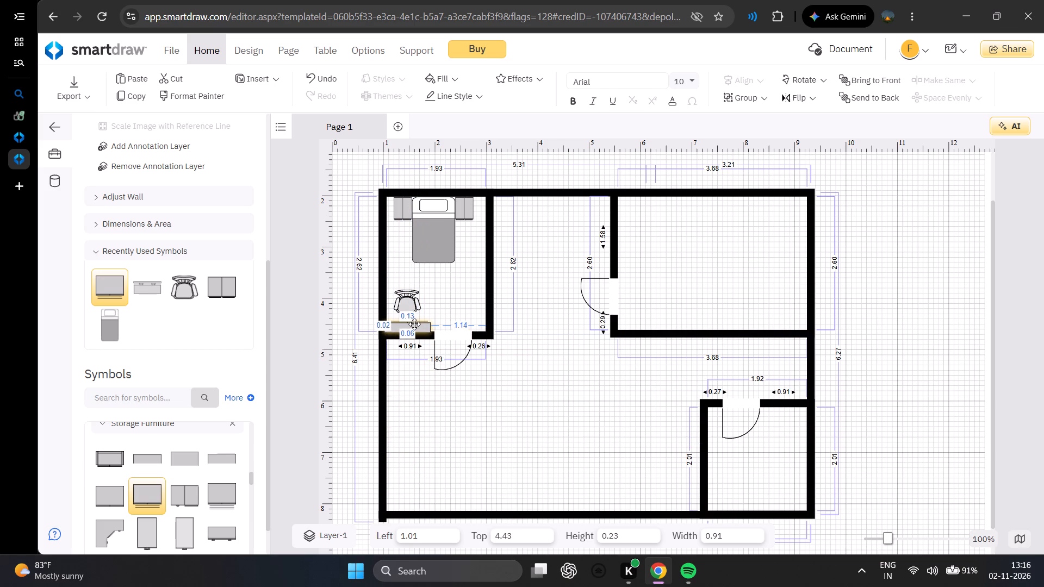
pyautogui.moveTo(414, 324); pyautogui.dragTo(416, 323)
pyautogui.click(623, 438)
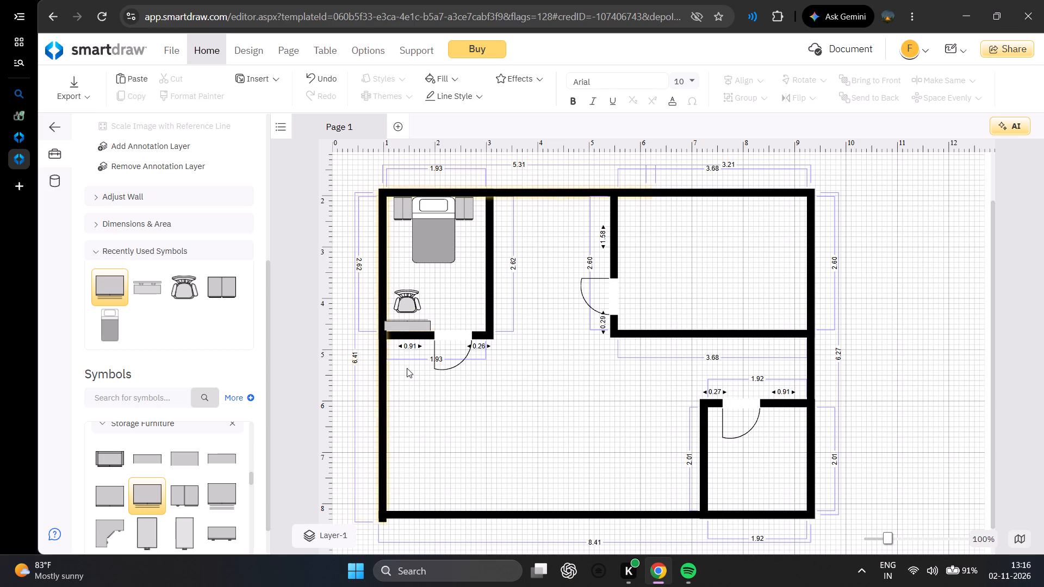
# Shrink the bedroom storage unit to about 0.19 high and 0.76 wide.
pyautogui.click(407, 329)
pyautogui.moveTo(408, 328); pyautogui.dragTo(415, 329)
pyautogui.click(416, 326)
pyautogui.moveTo(419, 325); pyautogui.dragTo(424, 324)
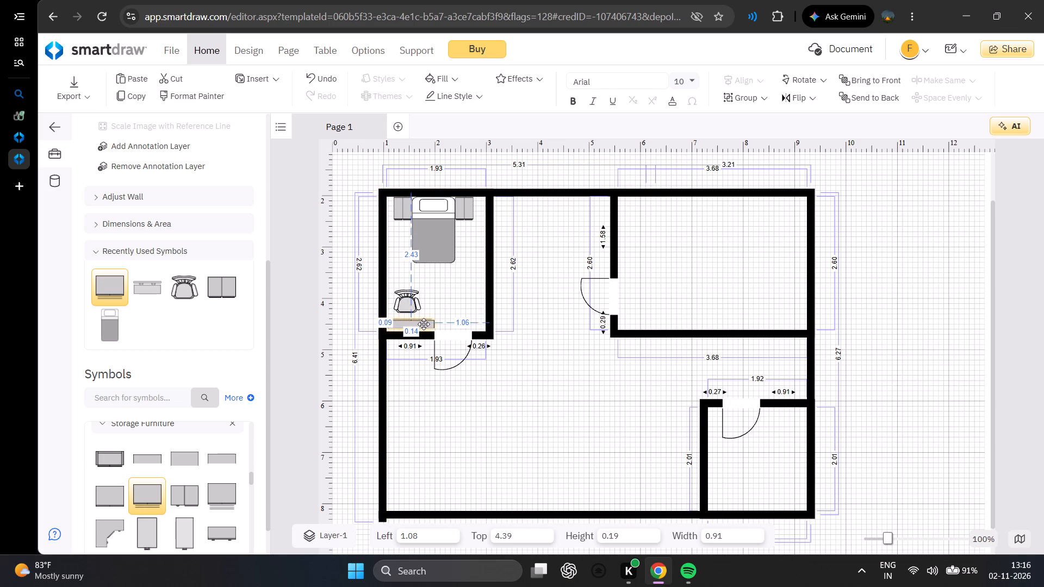
pyautogui.moveTo(424, 324); pyautogui.dragTo(423, 330)
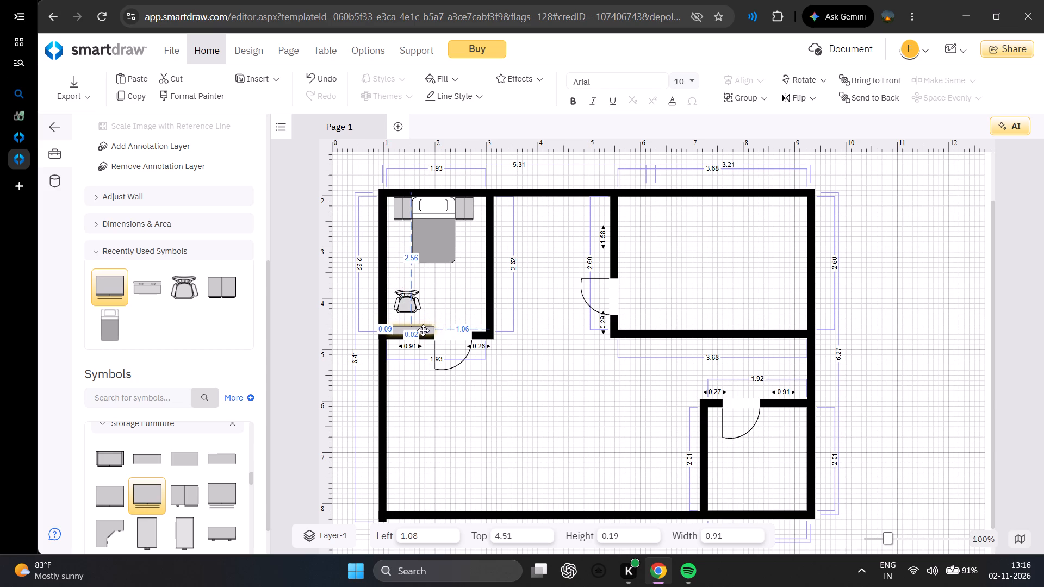
pyautogui.moveTo(423, 330); pyautogui.dragTo(441, 320)
pyautogui.moveTo(452, 317); pyautogui.dragTo(449, 317)
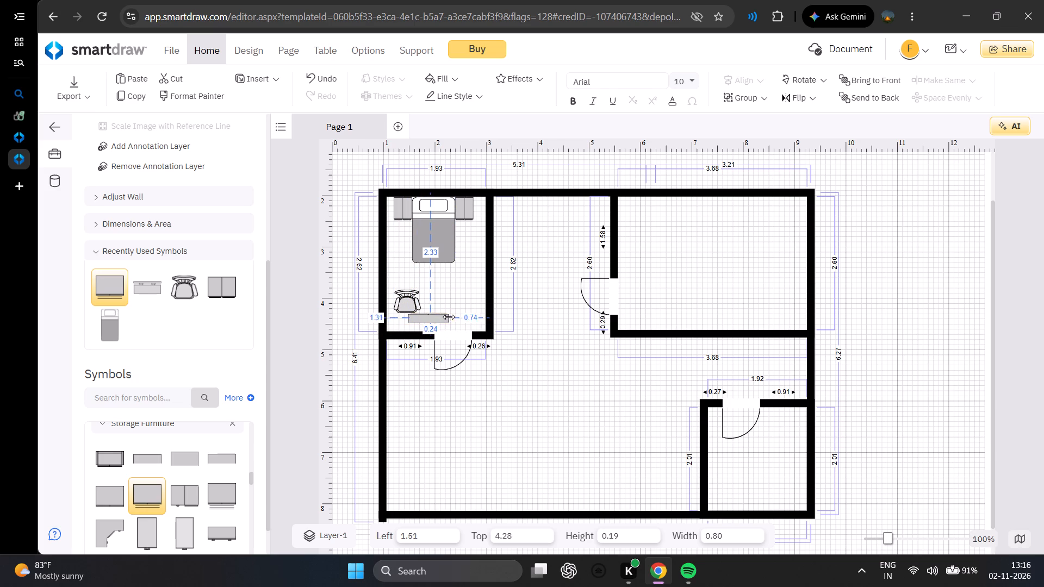
pyautogui.moveTo(449, 317); pyautogui.dragTo(447, 317)
# Move the storage unit against the bedroom's lower wall beside the door, at about 1.08 left and 4.47 top.
pyautogui.click(433, 318)
pyautogui.moveTo(429, 318); pyautogui.dragTo(418, 323)
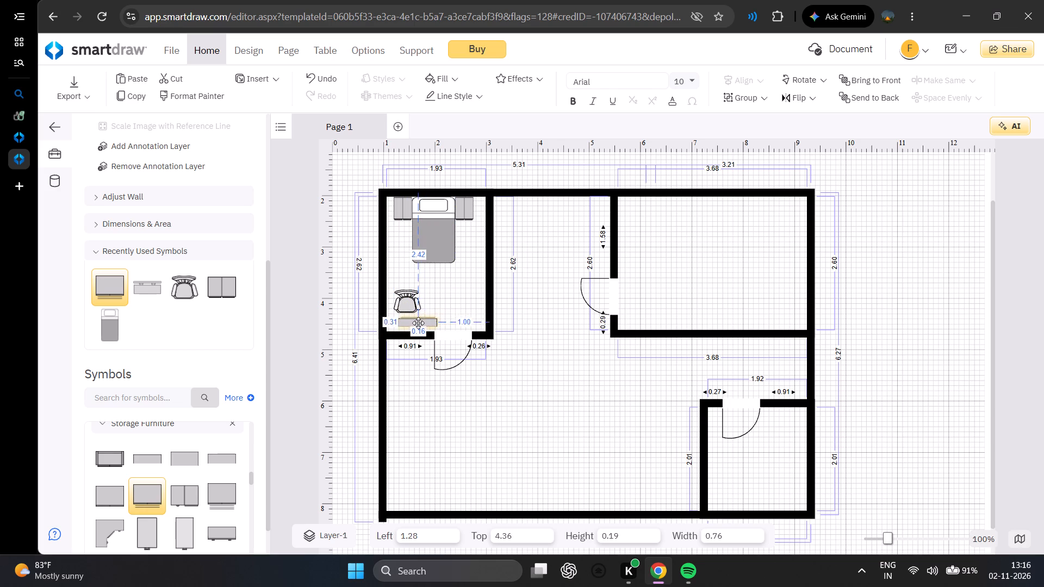
pyautogui.moveTo(418, 323); pyautogui.dragTo(410, 327)
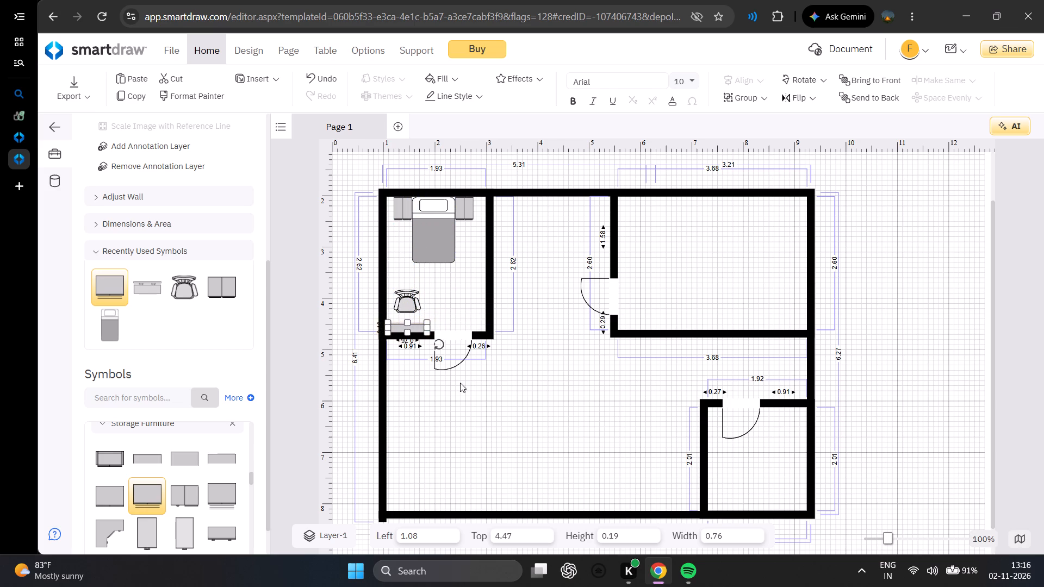
pyautogui.click(462, 384)
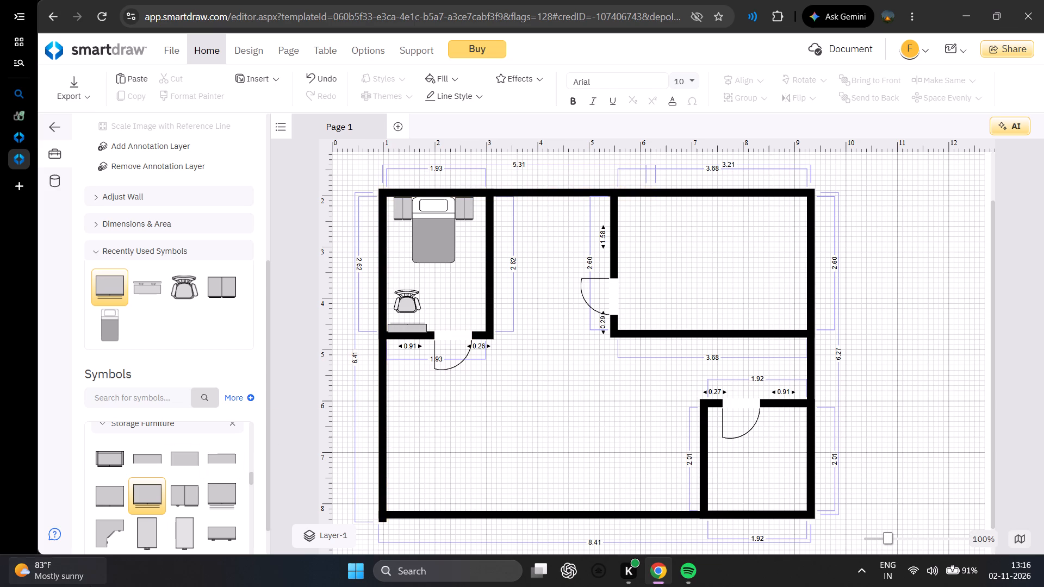
# Browse the storage, chair and bed symbols in the library for the next item to add.
pyautogui.scroll(-6, 238, 423)
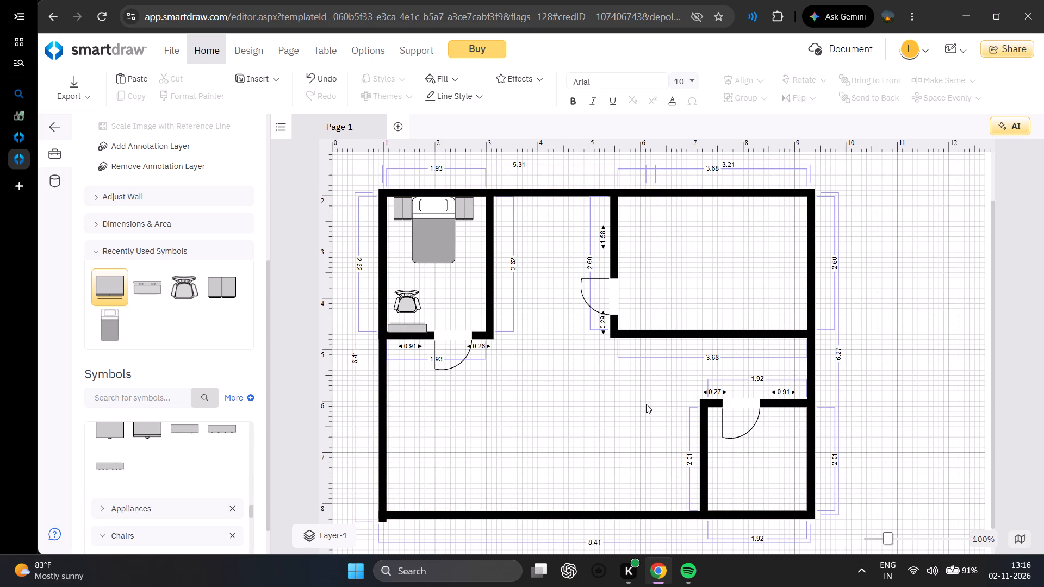
pyautogui.scroll(-3, 266, 424)
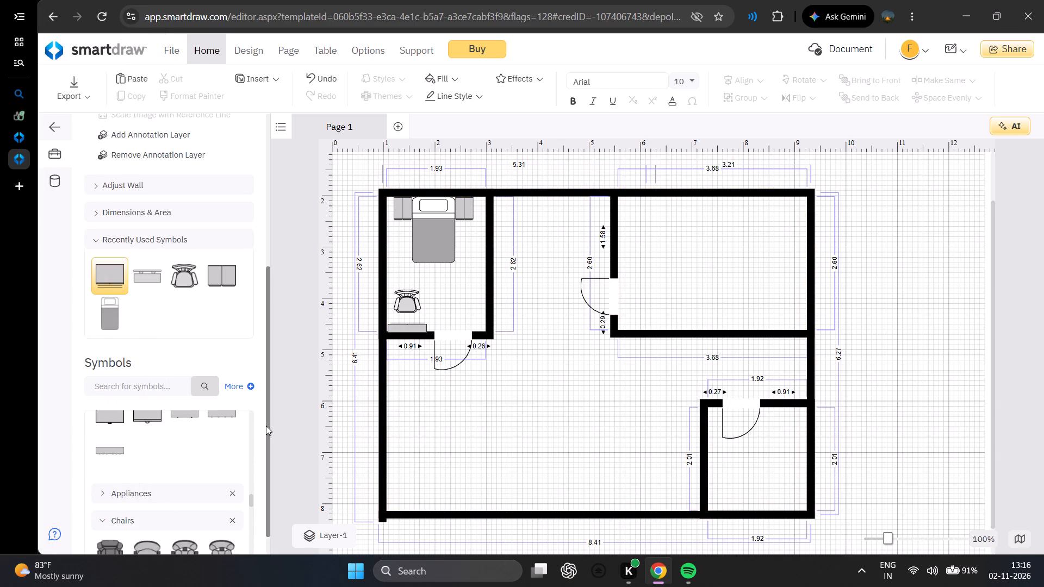
pyautogui.scroll(-2, 266, 426)
pyautogui.scroll(-2, 198, 425)
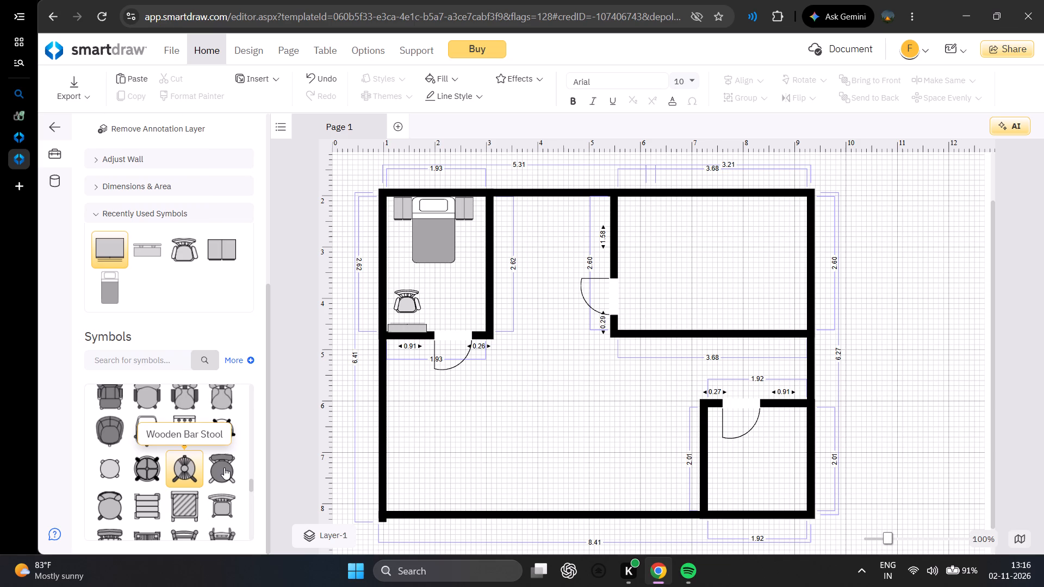
pyautogui.scroll(-13, 153, 464)
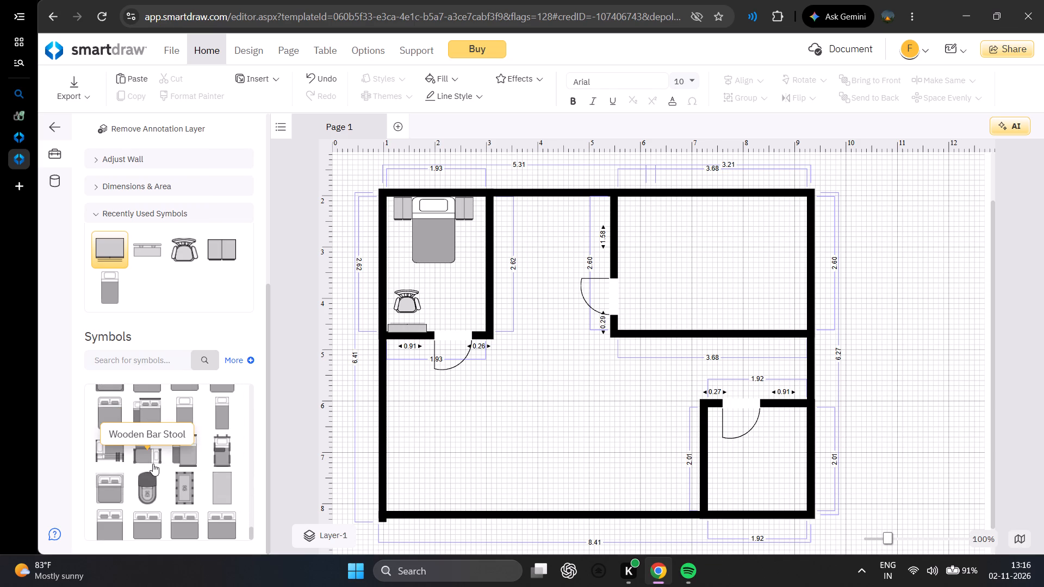
pyautogui.scroll(-12, 153, 464)
pyautogui.scroll(12, 153, 464)
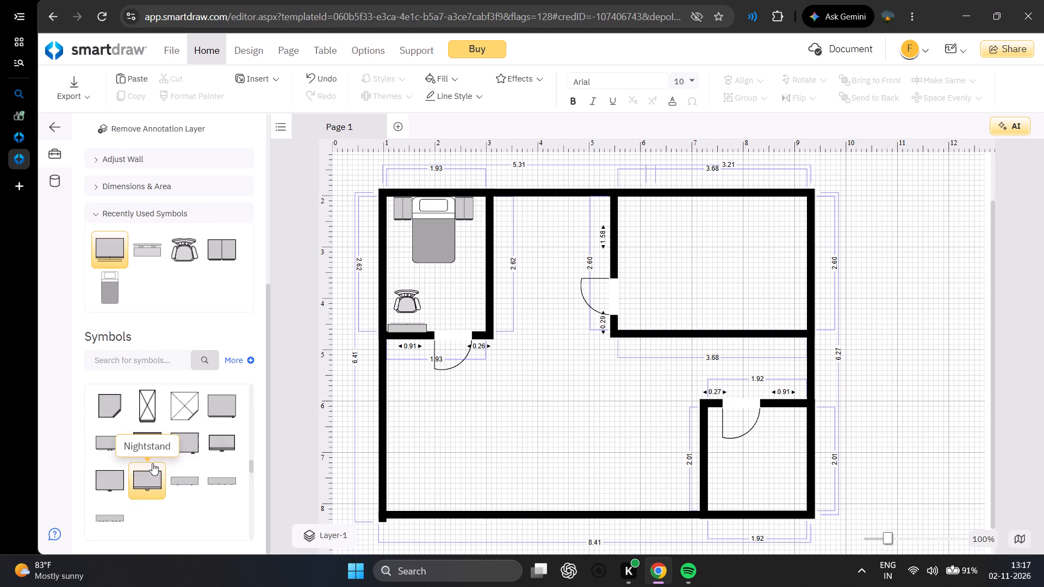
pyautogui.scroll(12, 152, 463)
pyautogui.scroll(9, 151, 463)
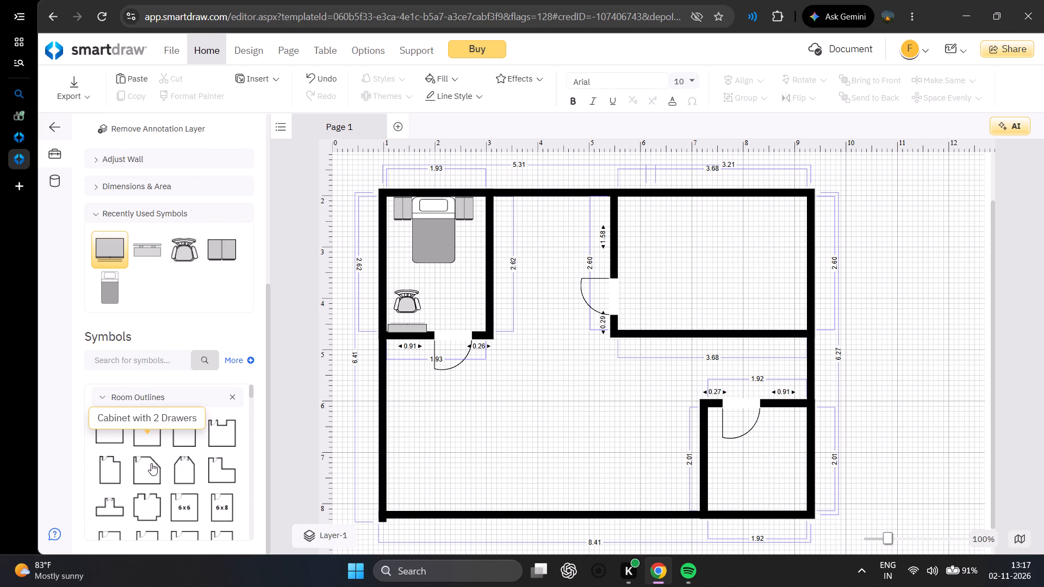
pyautogui.scroll(2, 151, 463)
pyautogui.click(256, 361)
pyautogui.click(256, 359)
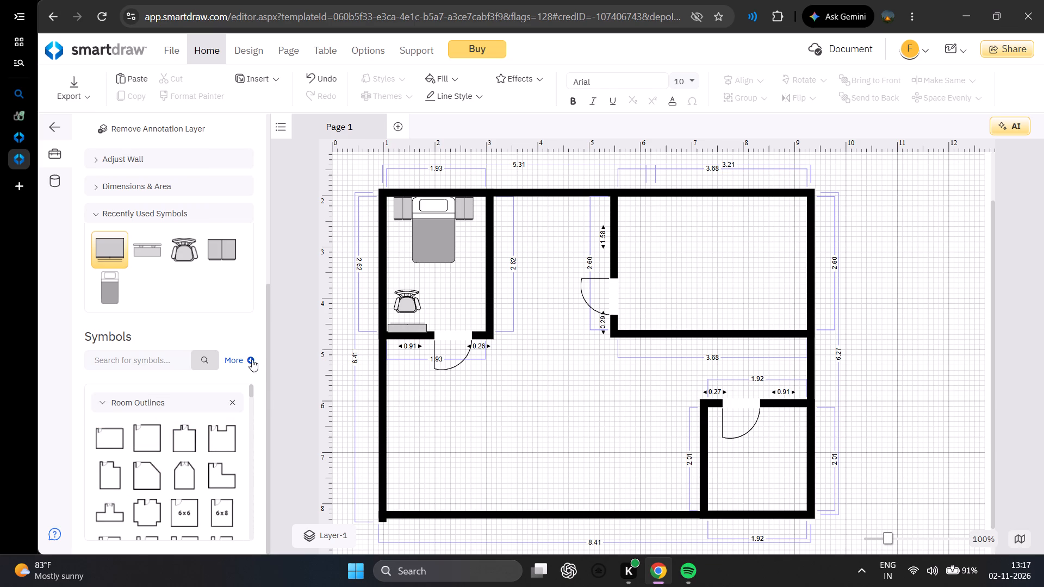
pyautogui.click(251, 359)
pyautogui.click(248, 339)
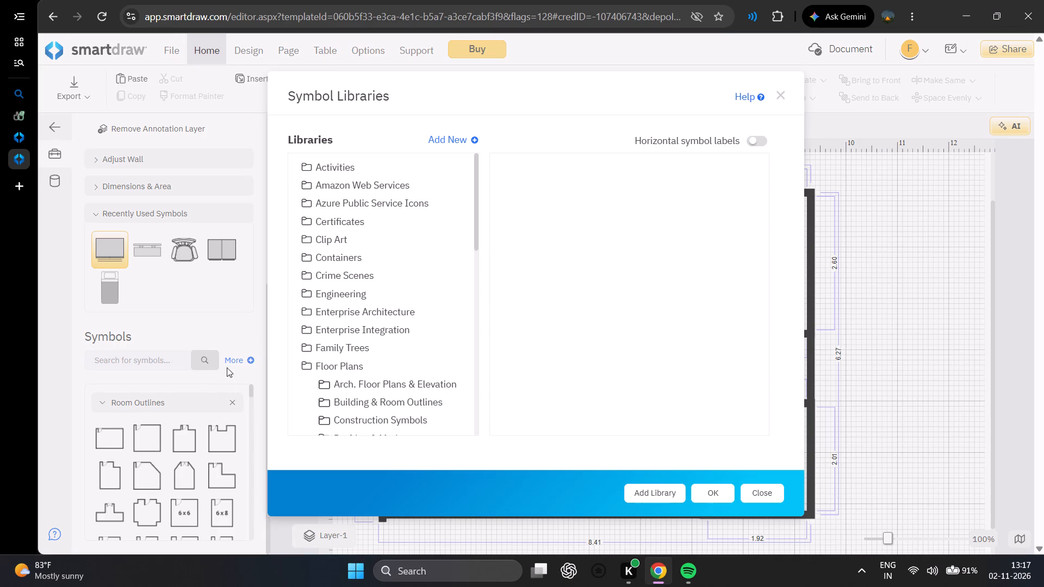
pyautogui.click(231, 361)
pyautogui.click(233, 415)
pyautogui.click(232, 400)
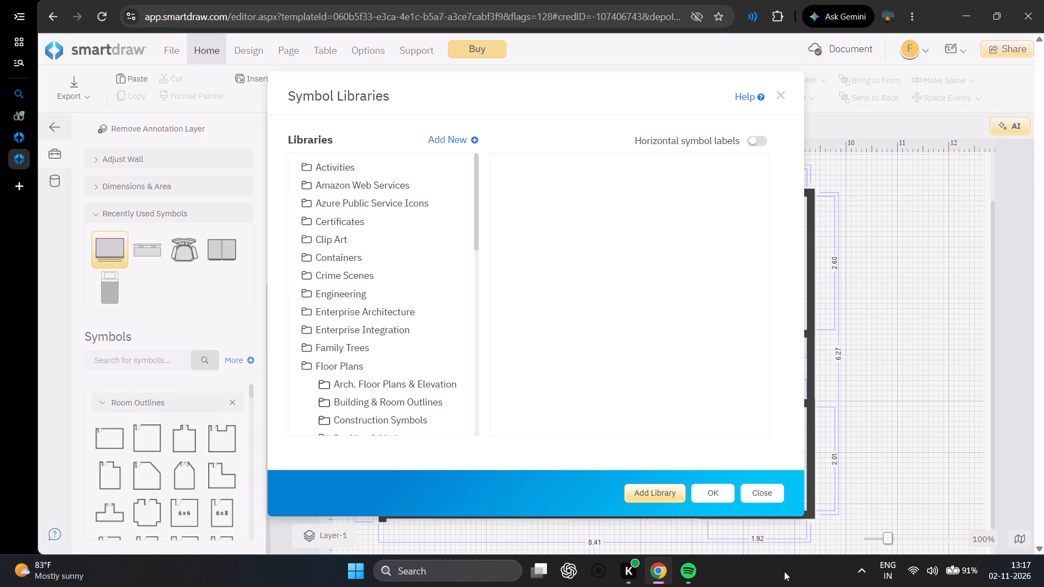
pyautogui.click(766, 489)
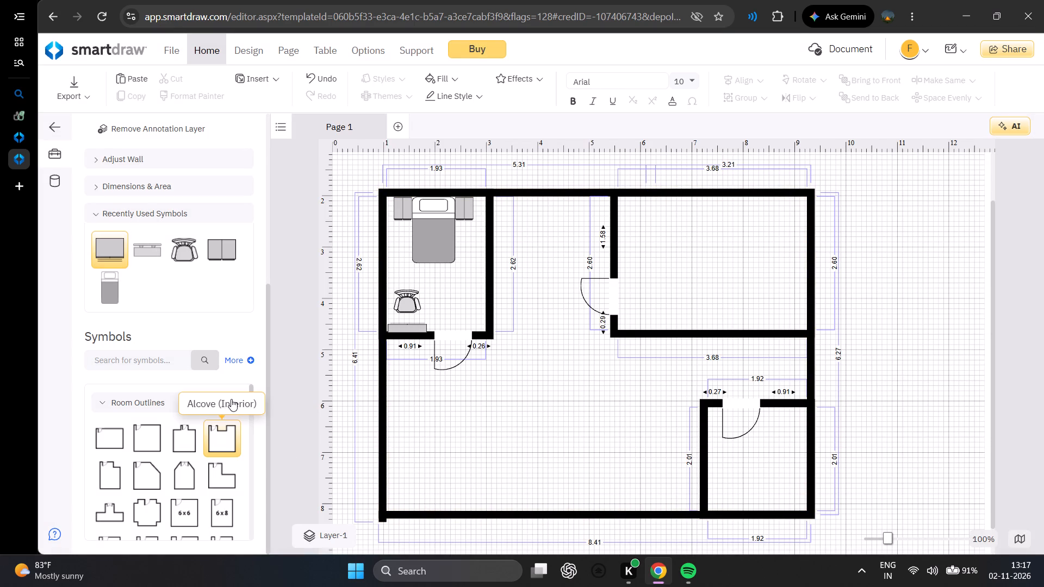
# Remove the Room Outlines library from the symbols list.
pyautogui.click(231, 399)
# Add a Bassinet symbol and place it outside the bedroom door at about 2.50 left and 5.08 top.
pyautogui.scroll(-20, 172, 482)
pyautogui.scroll(-1, 172, 482)
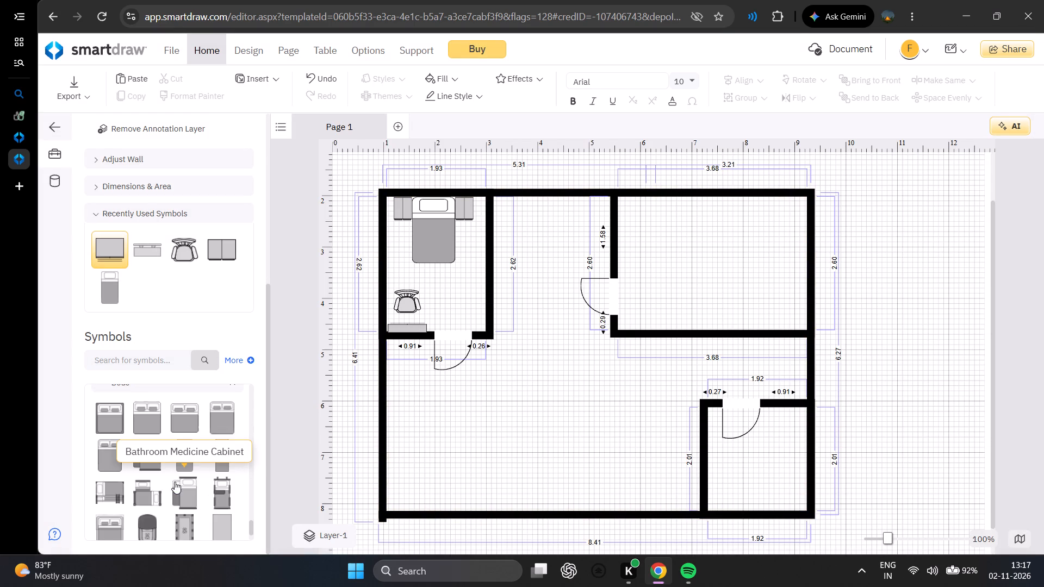
pyautogui.scroll(-16, 175, 482)
pyautogui.scroll(-7, 232, 447)
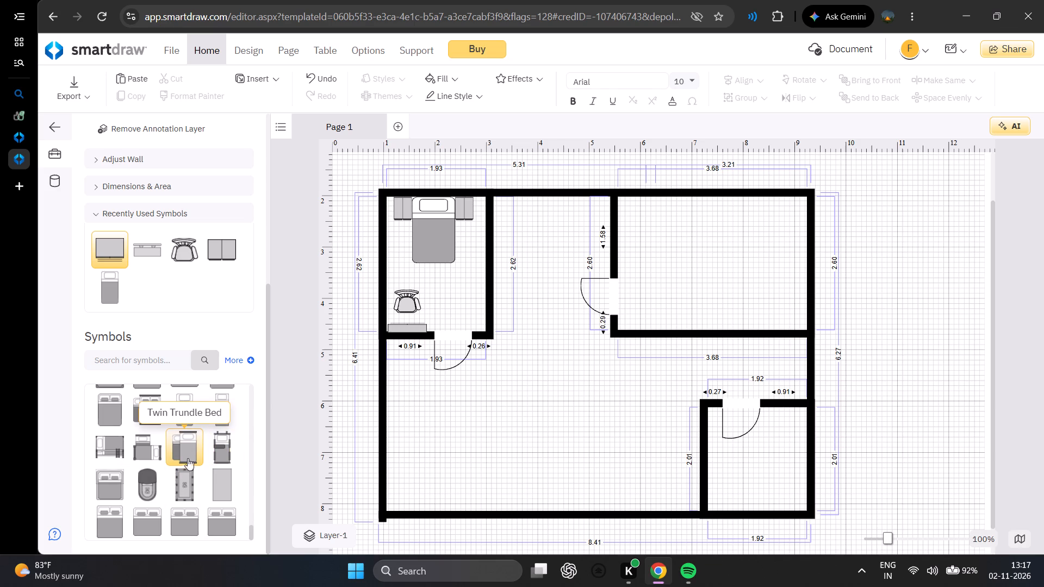
pyautogui.scroll(-6, 150, 469)
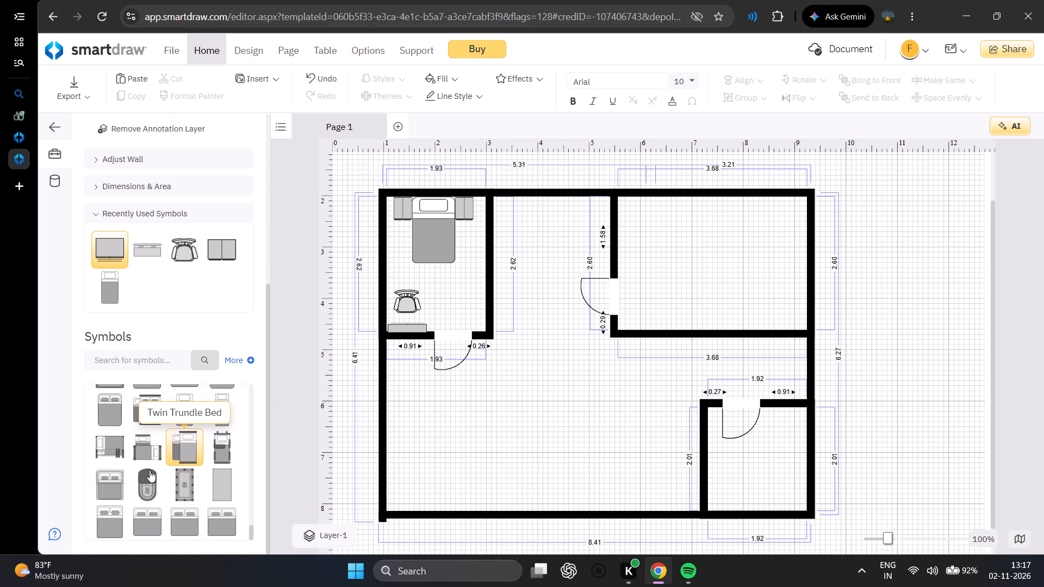
pyautogui.click(150, 471)
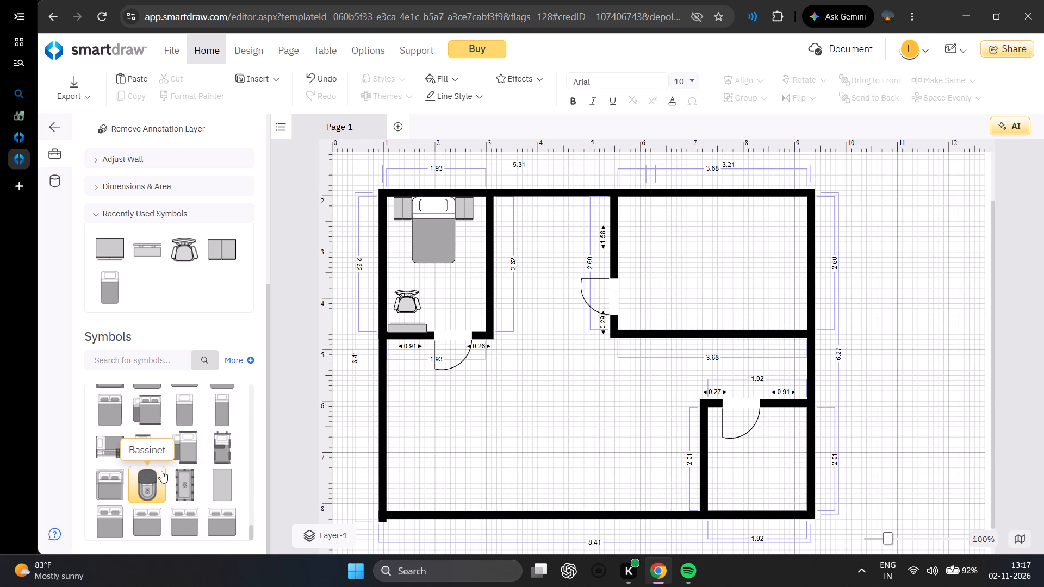
pyautogui.doubleClick(154, 477)
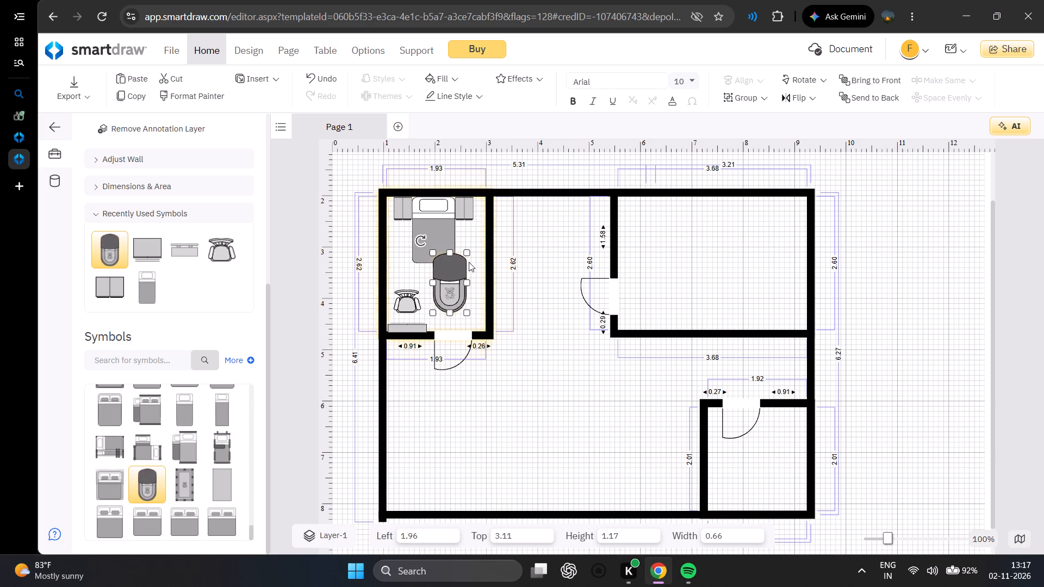
pyautogui.click(447, 274)
pyautogui.moveTo(447, 274); pyautogui.dragTo(475, 376)
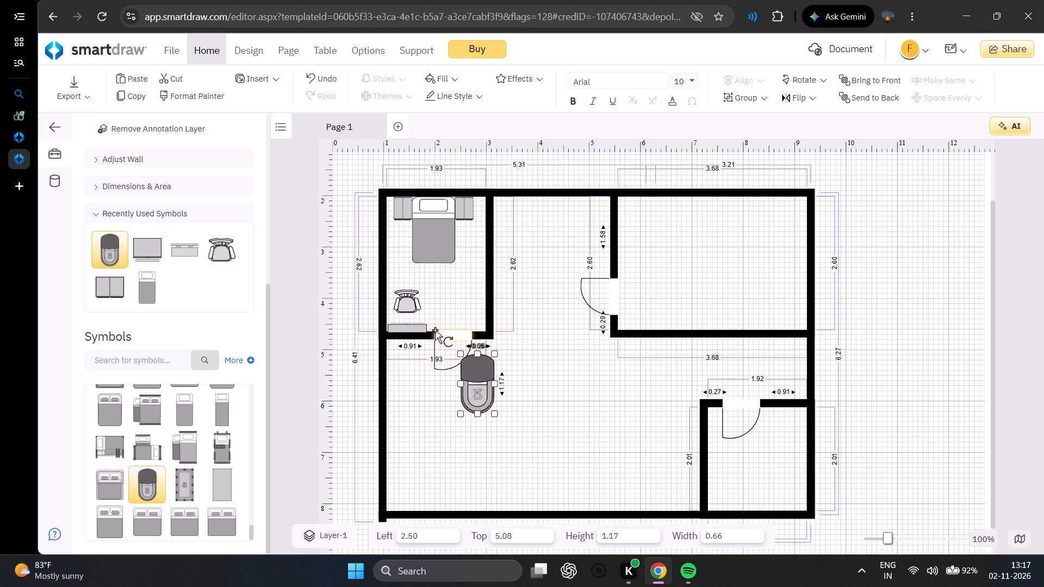
# Rotate the bassinet to horizontal with its hood facing right and move it to about 3.77 left and 5.50 top.
pyautogui.moveTo(447, 340); pyautogui.dragTo(511, 365)
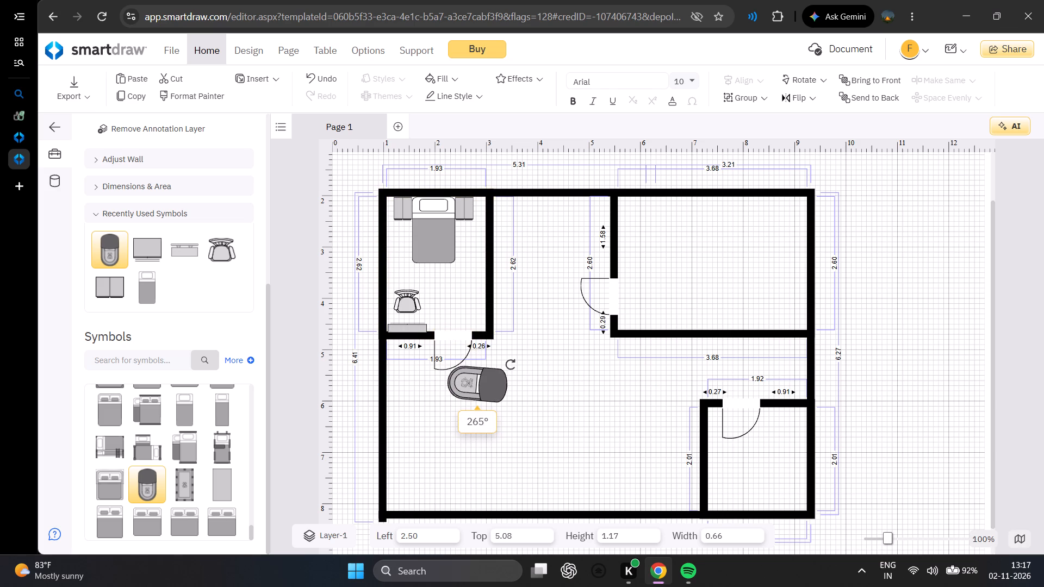
pyautogui.moveTo(511, 365); pyautogui.dragTo(517, 359)
pyautogui.click(519, 348)
pyautogui.click(489, 384)
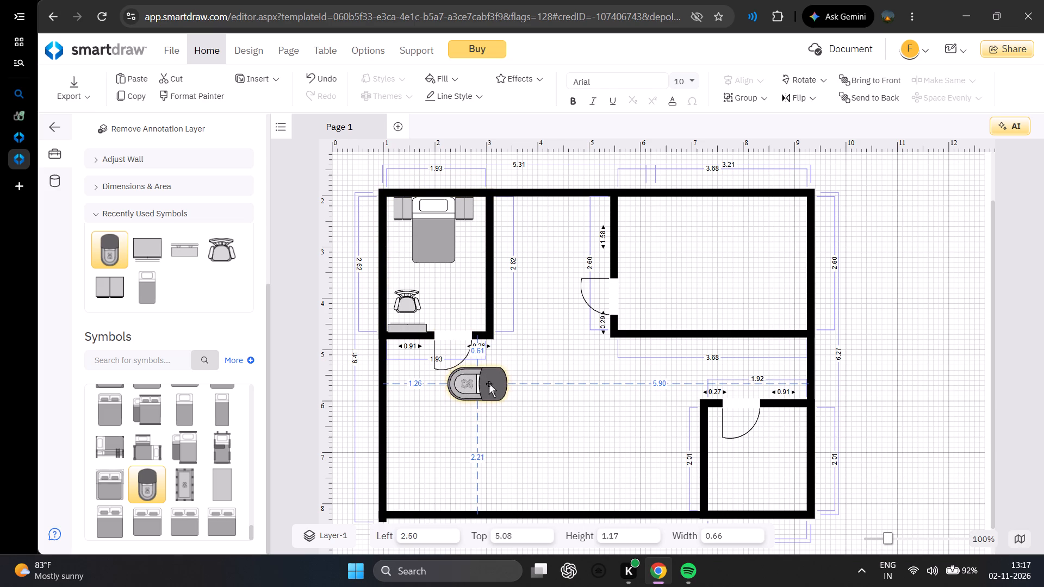
pyautogui.moveTo(489, 384); pyautogui.dragTo(555, 405)
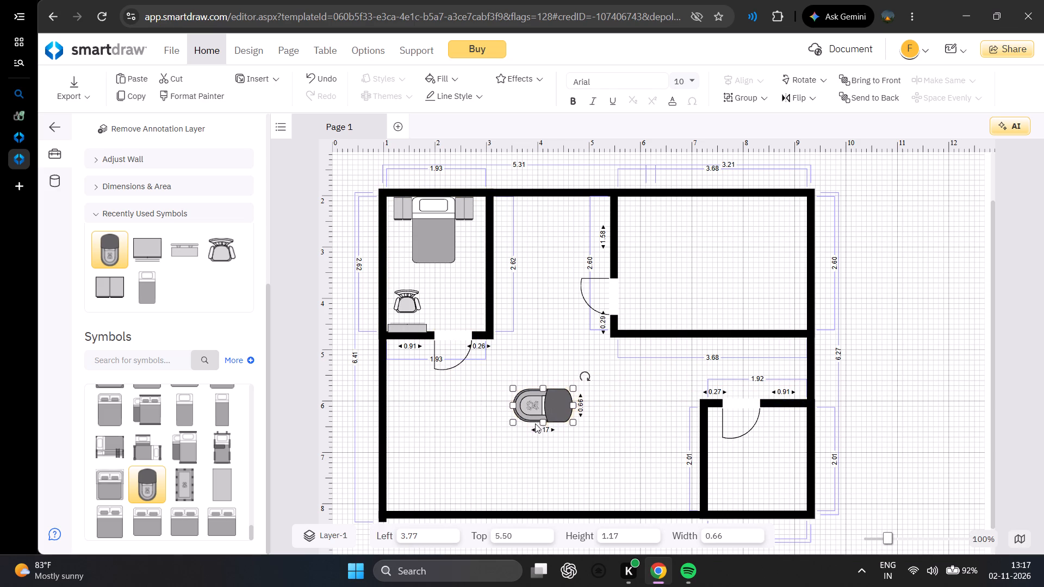
# Shrink the bassinet to about 0.60 wide and 0.95 high.
pyautogui.click(544, 421)
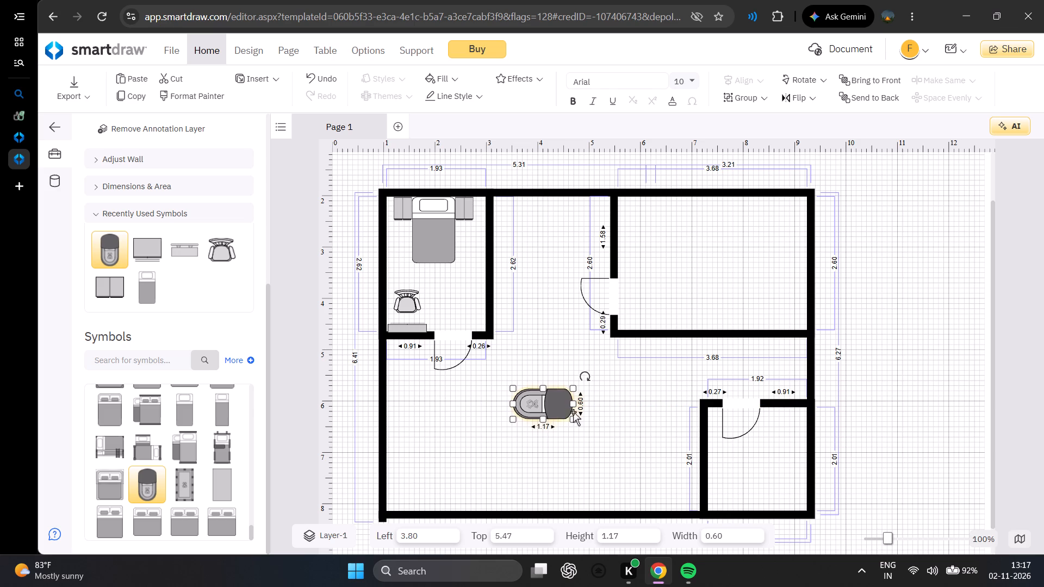
pyautogui.moveTo(573, 405); pyautogui.dragTo(562, 404)
# Move the bassinet against the right exterior wall between the two rooms, at about 8.50 left and 4.91 top.
pyautogui.click(526, 405)
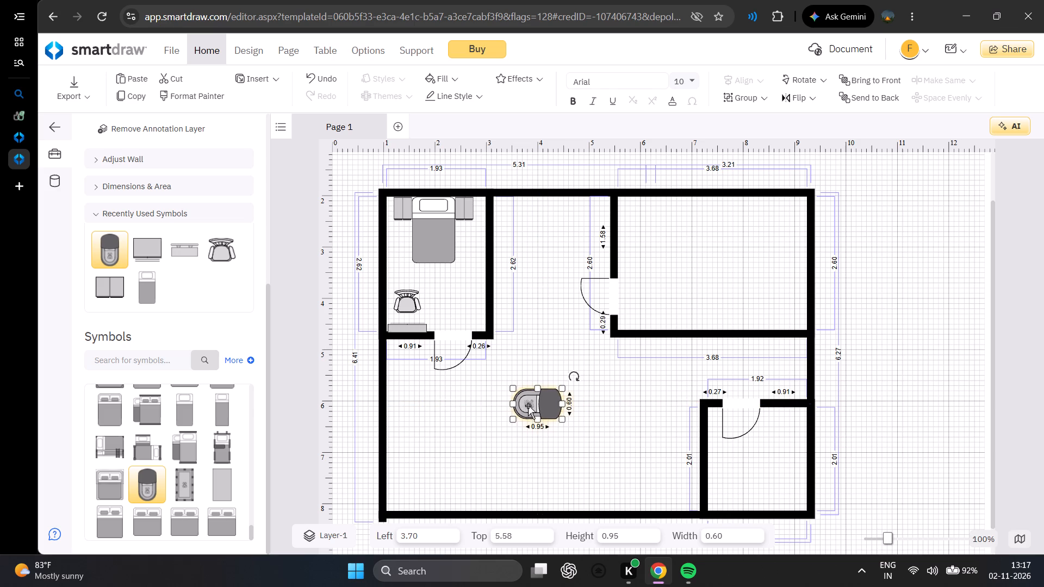
pyautogui.moveTo(529, 405); pyautogui.dragTo(771, 371)
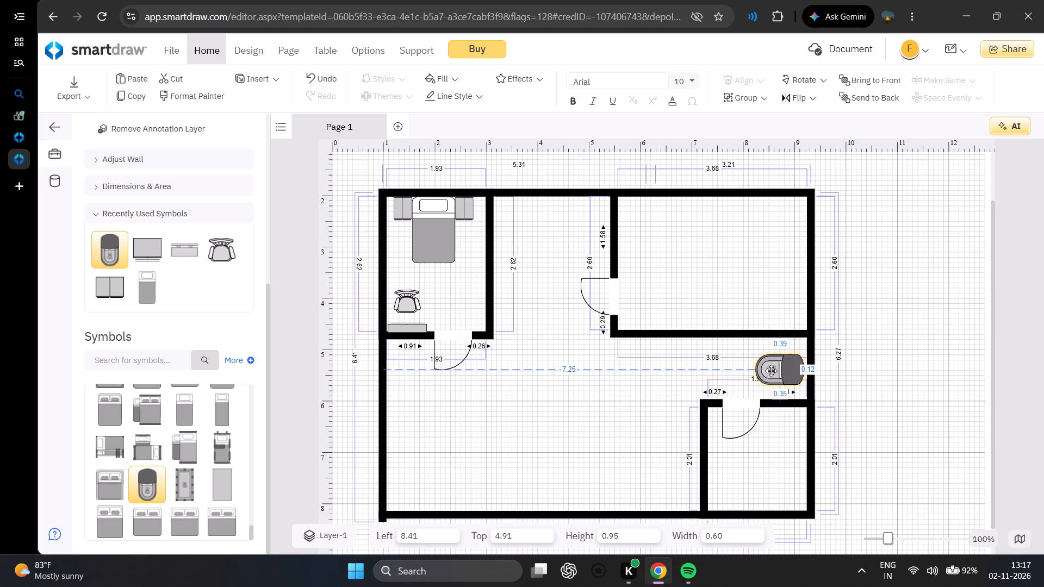
pyautogui.moveTo(771, 371); pyautogui.dragTo(776, 371)
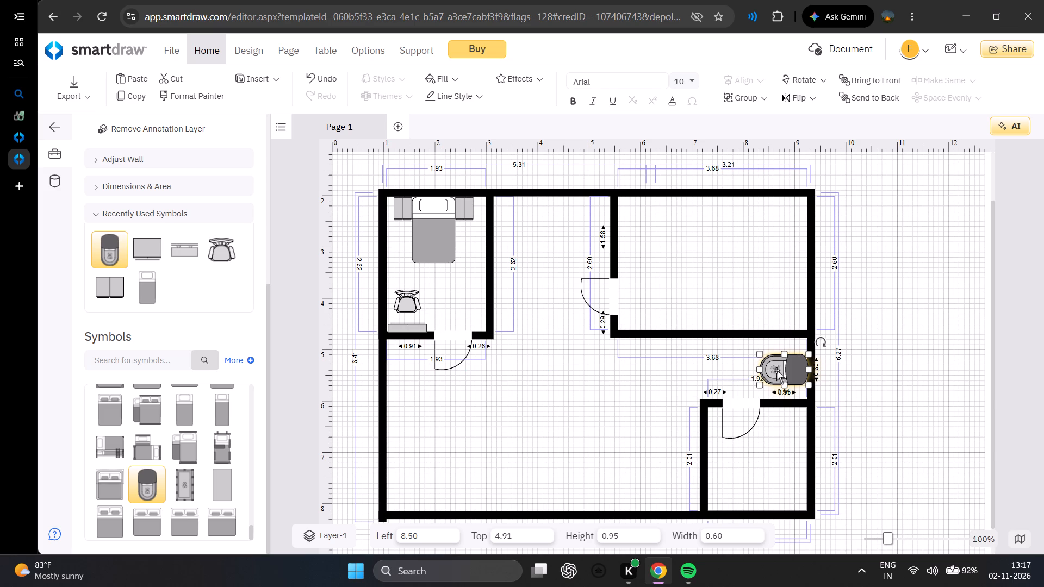
# Shorten the bassinet to about 0.65 high, keeping it against the right exterior wall at about 8.65 left and 5.04 top.
pyautogui.moveTo(761, 370); pyautogui.dragTo(766, 370)
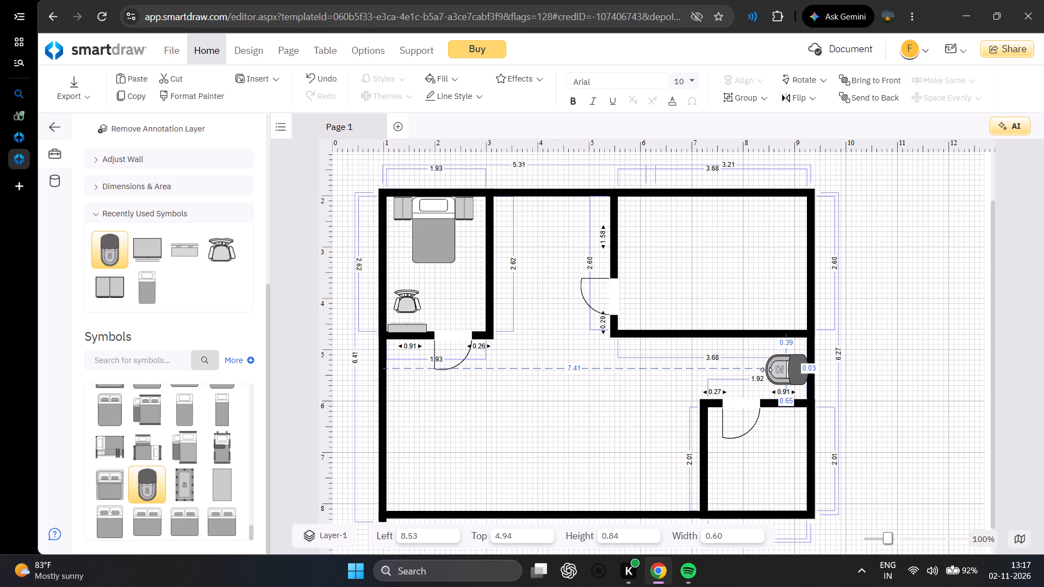
pyautogui.moveTo(766, 370); pyautogui.dragTo(775, 369)
pyautogui.doubleClick(786, 367)
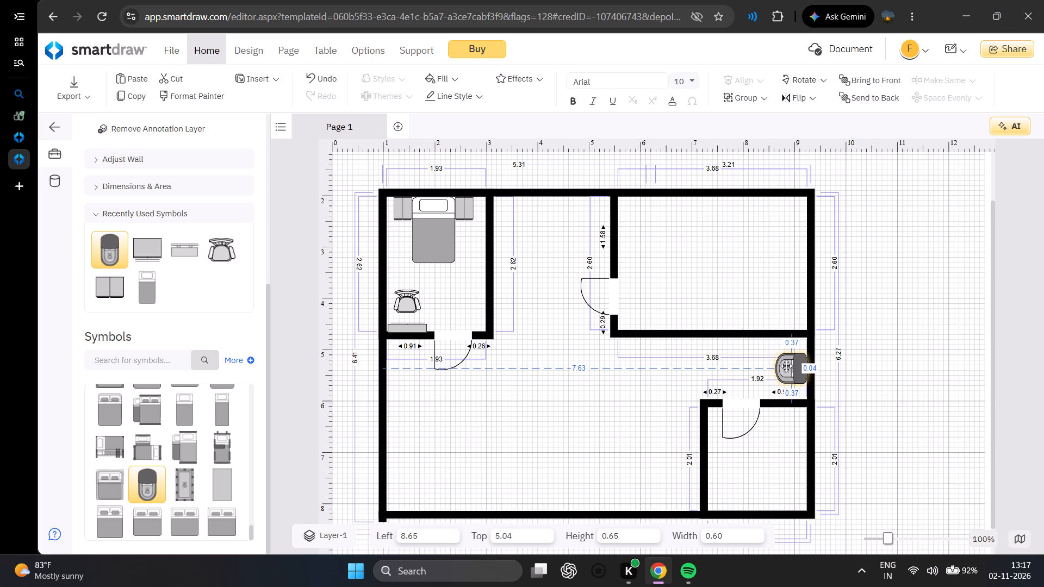
pyautogui.click(787, 371)
pyautogui.click(694, 366)
pyautogui.click(527, 413)
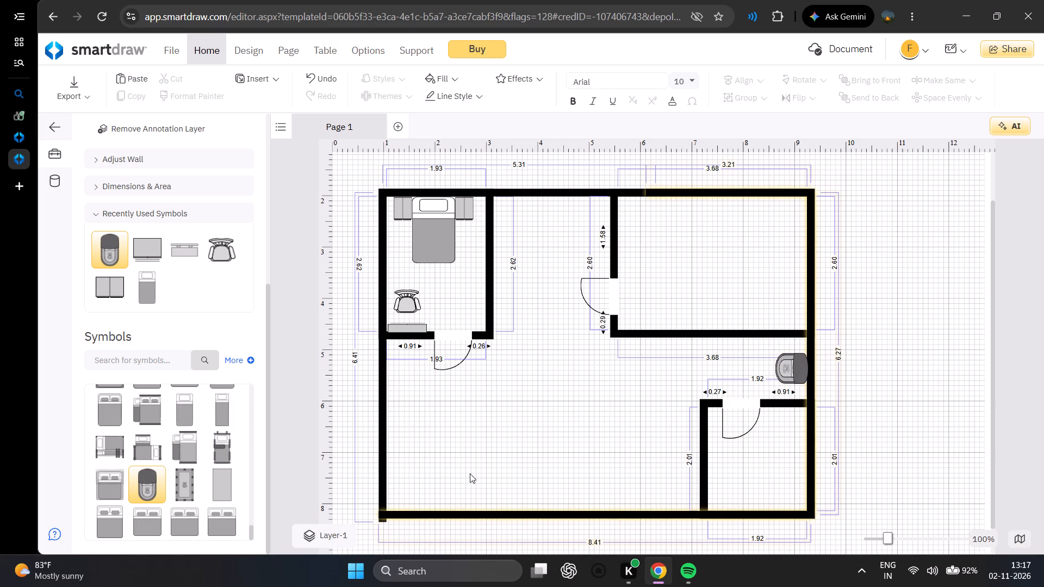
# Add a Door (28") to the bottom exterior wall at its left corner, at about 1.08 left and 7.59 top.
pyautogui.scroll(-4, 199, 423)
pyautogui.scroll(5, 187, 440)
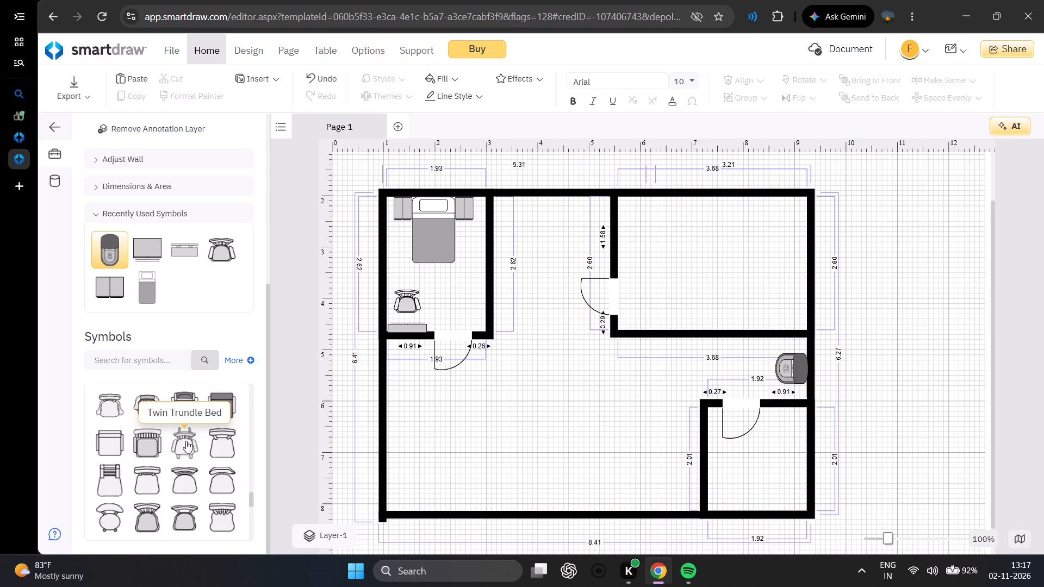
pyautogui.scroll(10, 185, 442)
pyautogui.scroll(15, 170, 467)
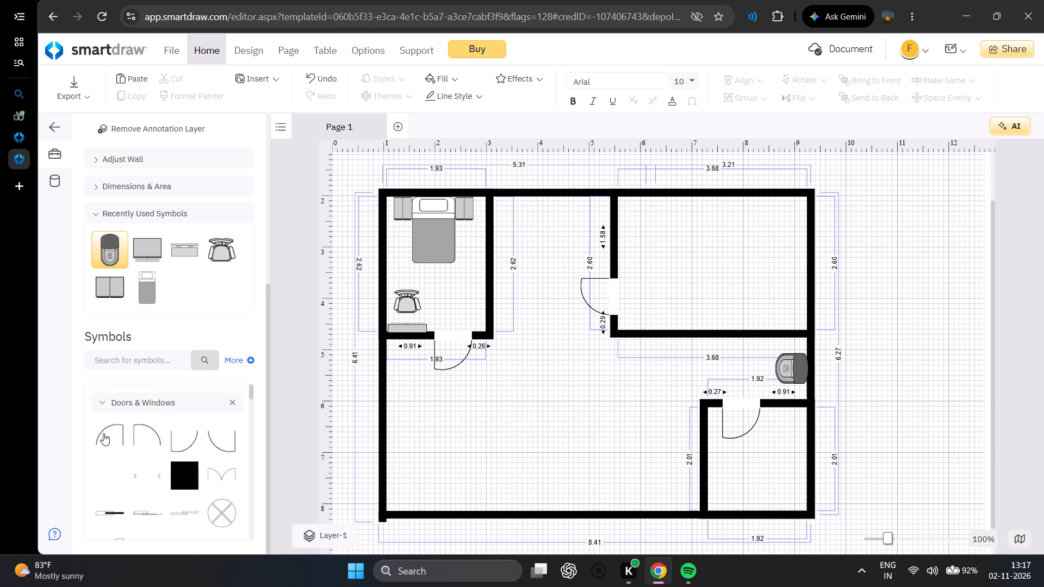
pyautogui.click(103, 434)
pyautogui.doubleClick(117, 438)
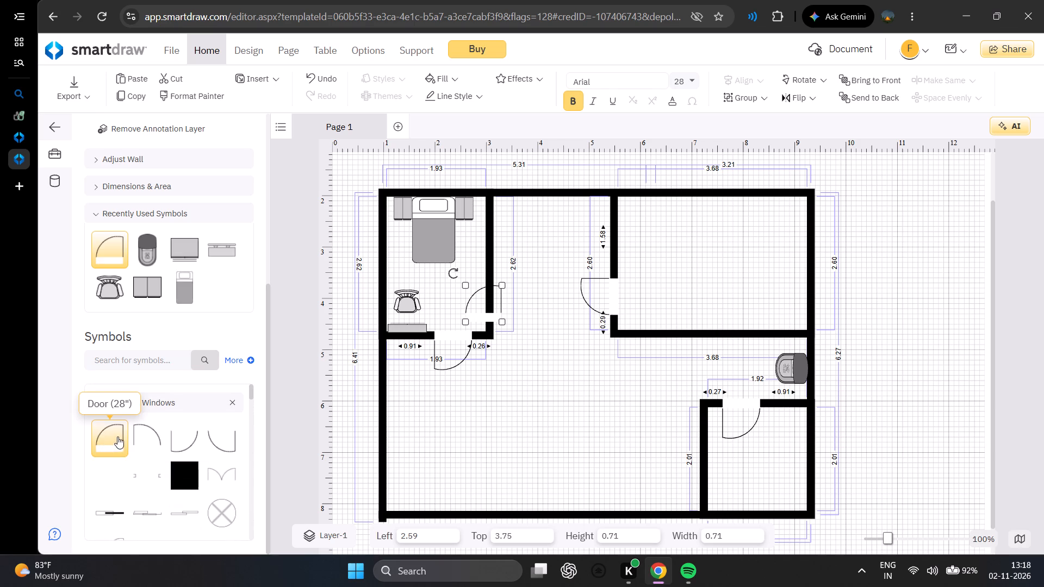
pyautogui.click(474, 305)
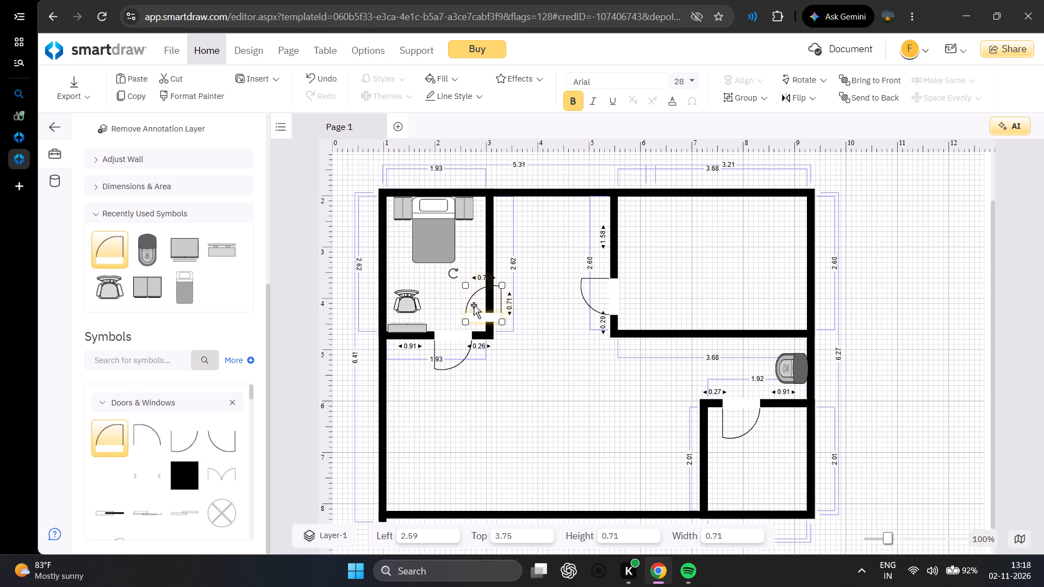
pyautogui.moveTo(474, 305); pyautogui.dragTo(397, 507)
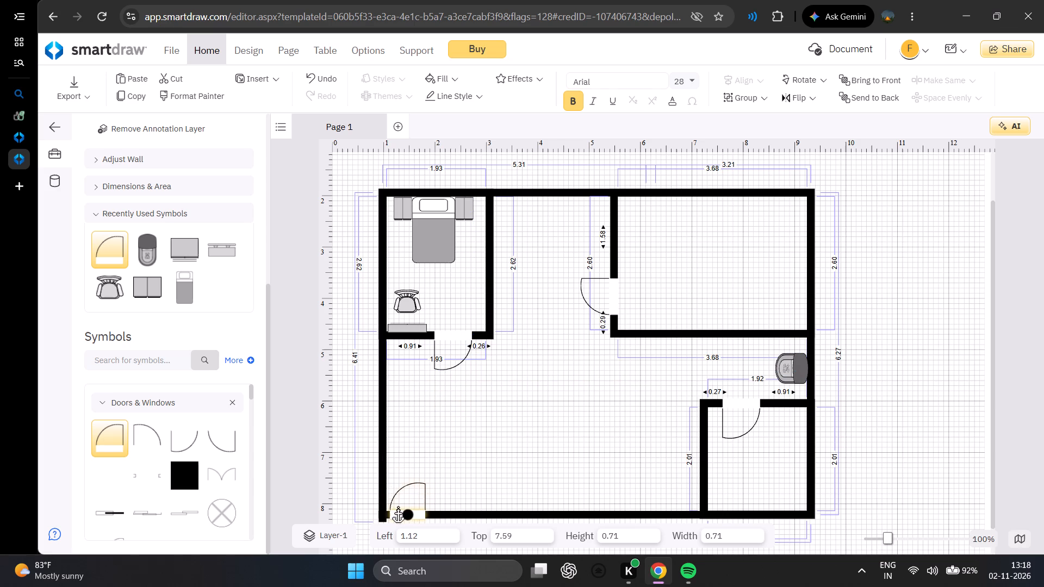
pyautogui.moveTo(397, 507); pyautogui.dragTo(395, 507)
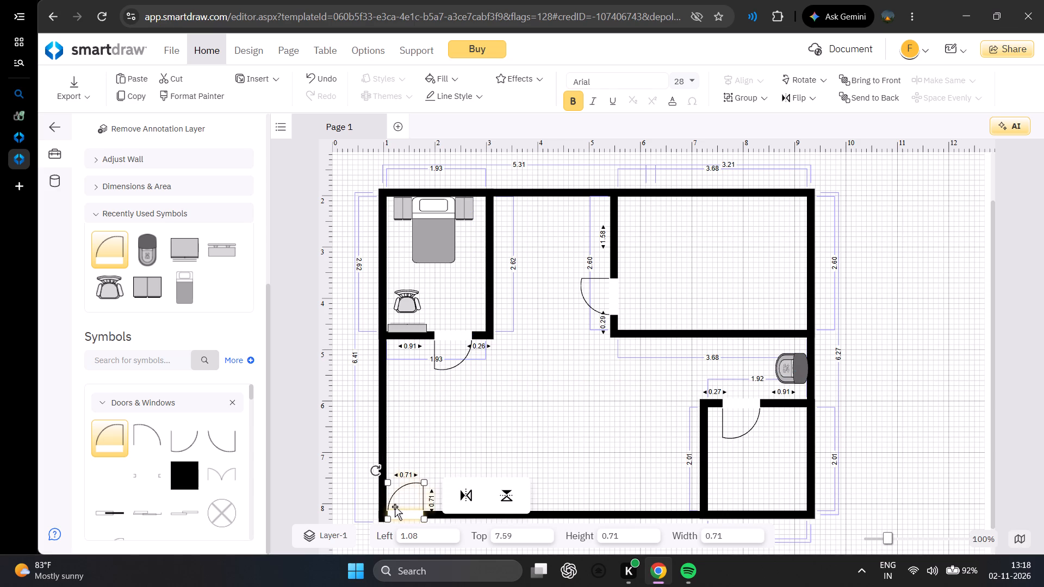
pyautogui.click(562, 456)
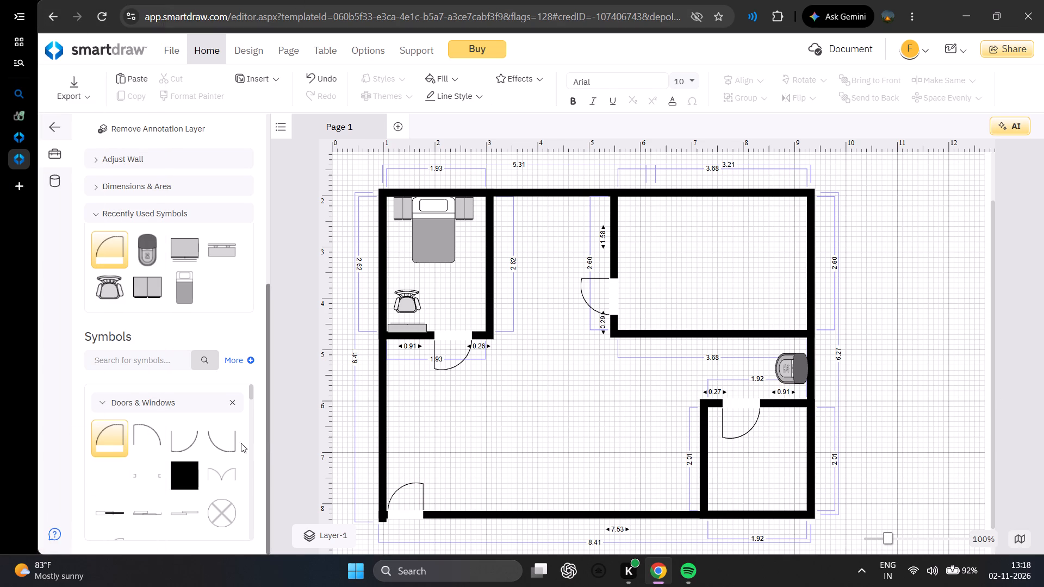
# Shrink the door at the left corner of the bottom exterior wall to about 0.59 by 0.59.
pyautogui.click(424, 510)
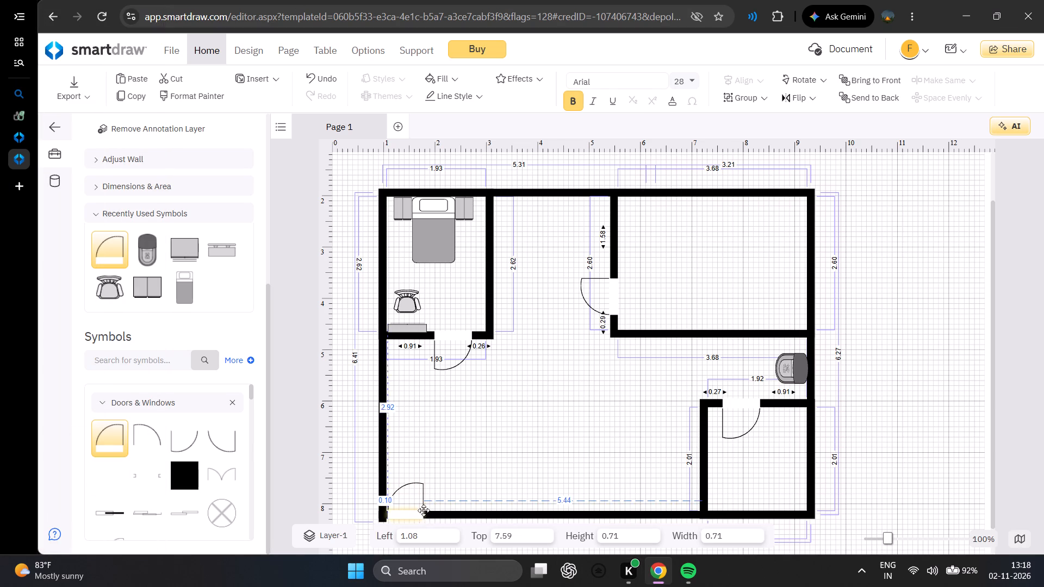
pyautogui.moveTo(424, 520); pyautogui.dragTo(424, 520)
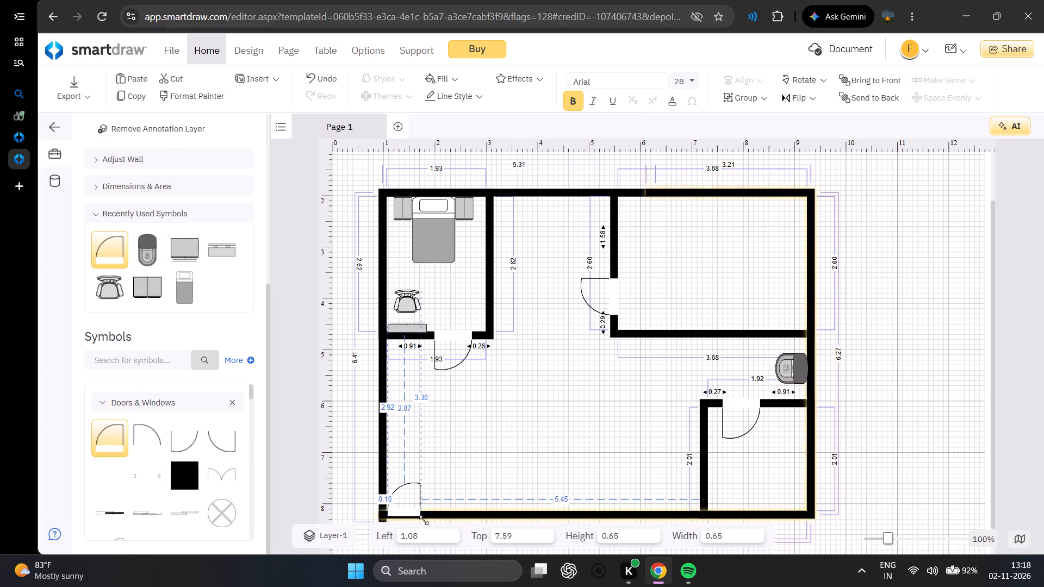
pyautogui.moveTo(424, 520); pyautogui.dragTo(415, 515)
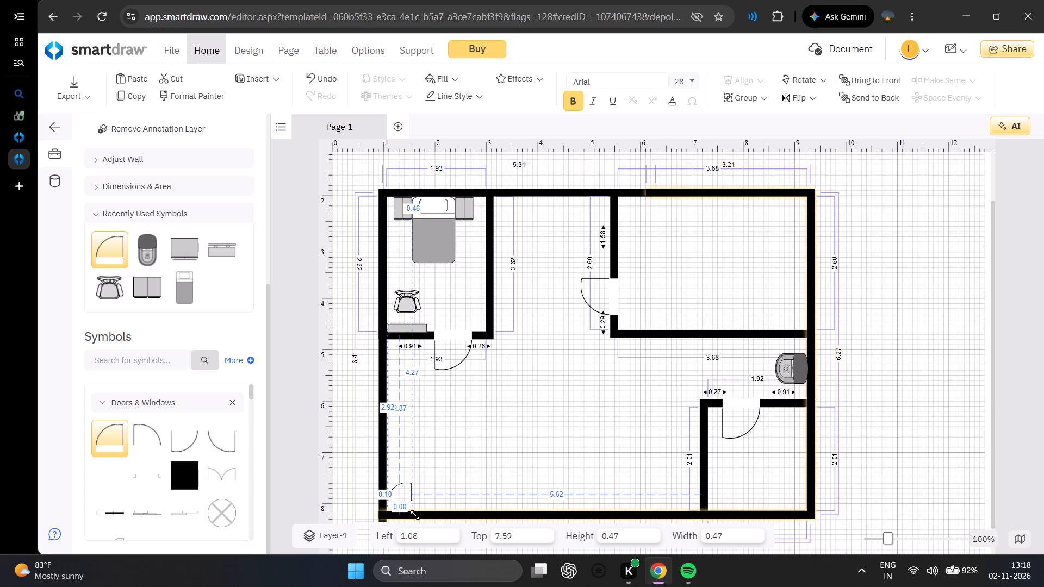
pyautogui.moveTo(415, 515); pyautogui.dragTo(417, 515)
pyautogui.press('Escape')
pyautogui.press('`')
pyautogui.press('Escape')
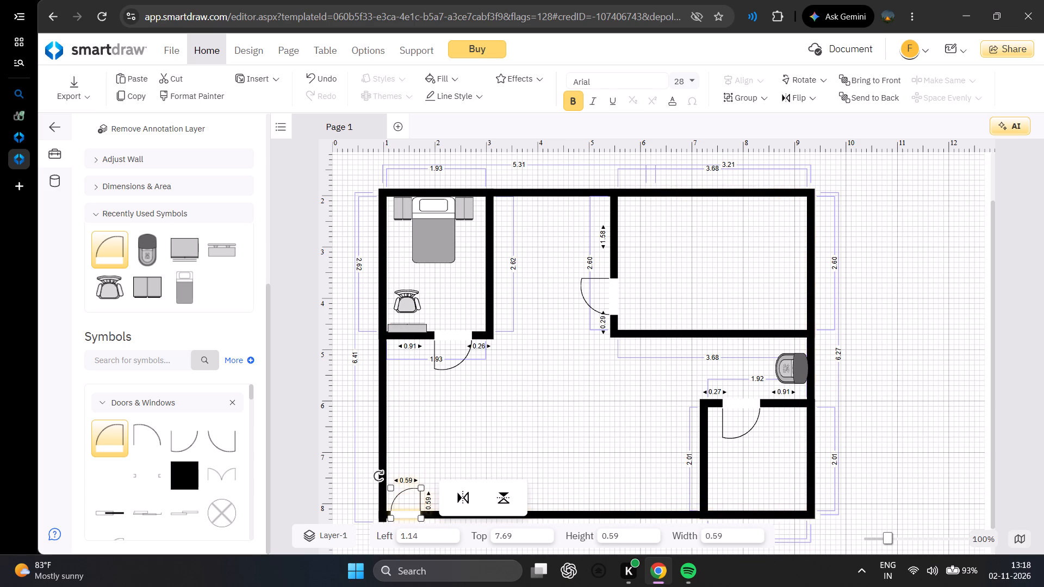
pyautogui.press('Escape')
pyautogui.press('Escape')
pyautogui.moveTo(525, 417); pyautogui.dragTo(517, 418, button='right')
pyautogui.press('Escape')
pyautogui.click(505, 418)
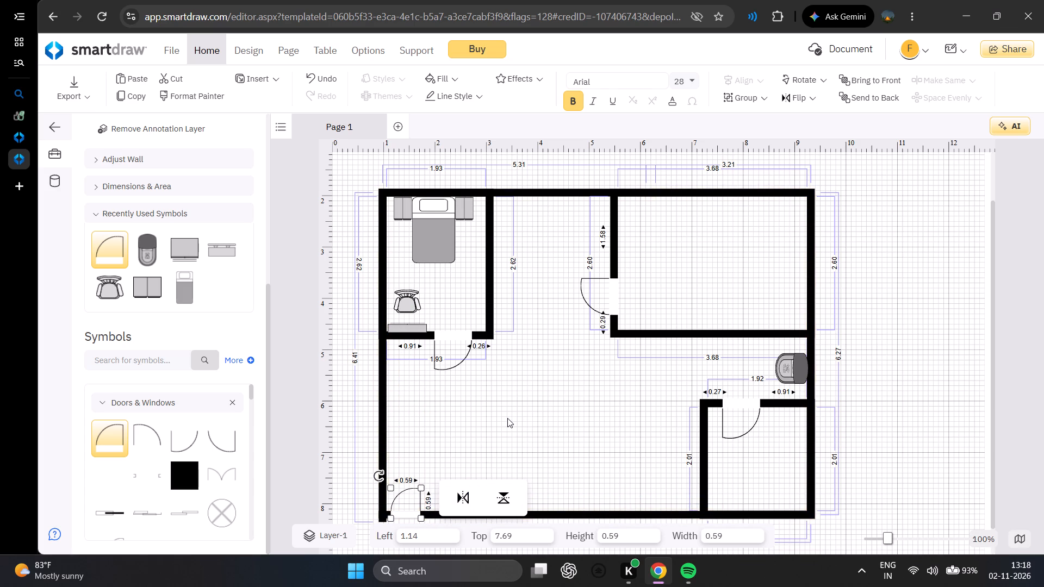
pyautogui.click(508, 418)
# Reposition the small door in the bottom exterior wall, about 0.31 from the wall's left corner.
pyautogui.click(407, 514)
pyautogui.moveTo(409, 514); pyautogui.dragTo(518, 543)
pyautogui.scroll(-1, 536, 509)
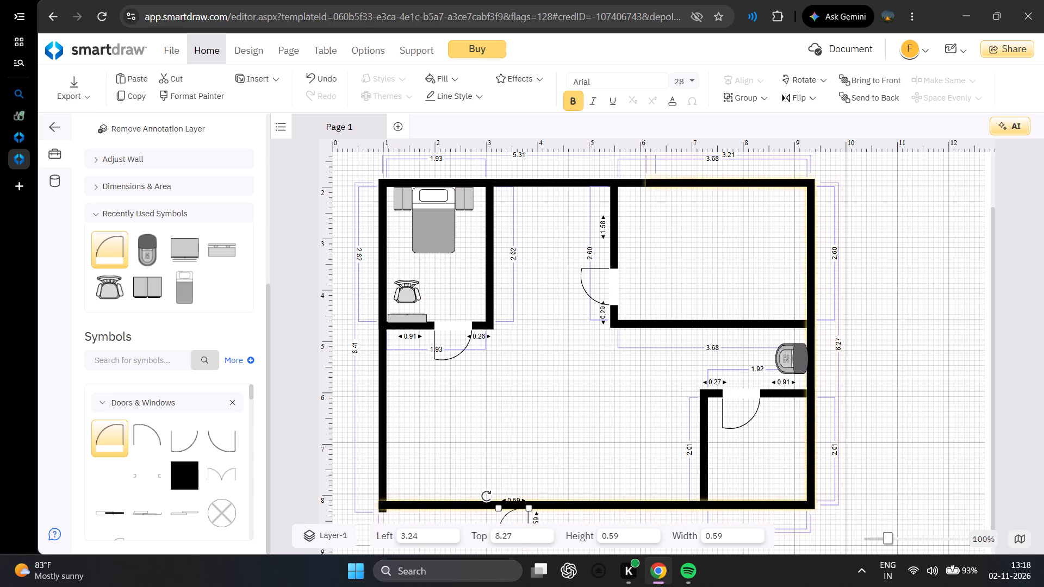
pyautogui.moveTo(536, 509); pyautogui.dragTo(573, 359, button='middle')
pyautogui.scroll(-1, 550, 451)
pyautogui.moveTo(550, 453); pyautogui.dragTo(559, 361, button='middle')
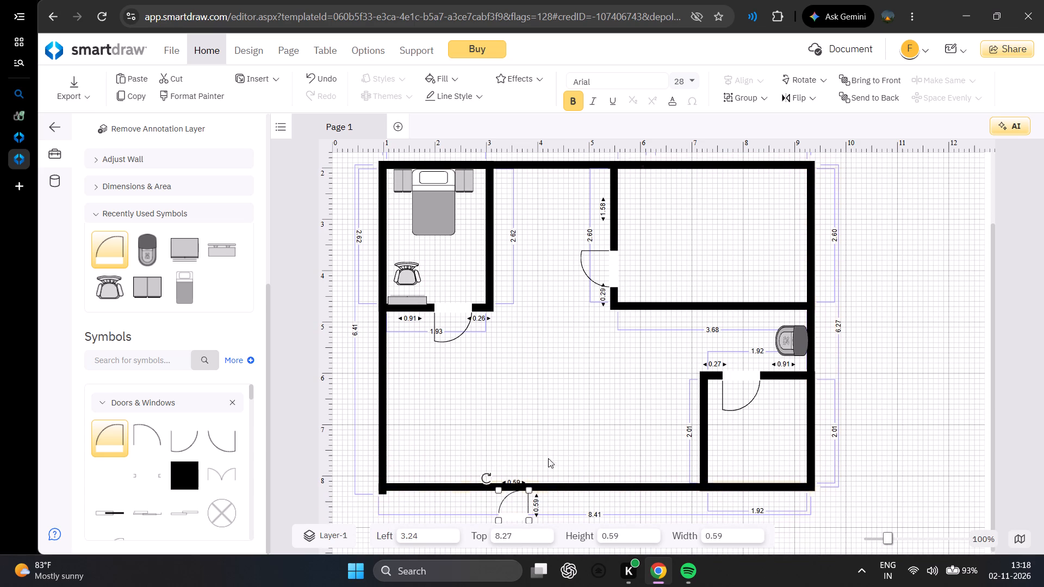
pyautogui.moveTo(511, 517); pyautogui.dragTo(407, 497)
pyautogui.click(407, 493)
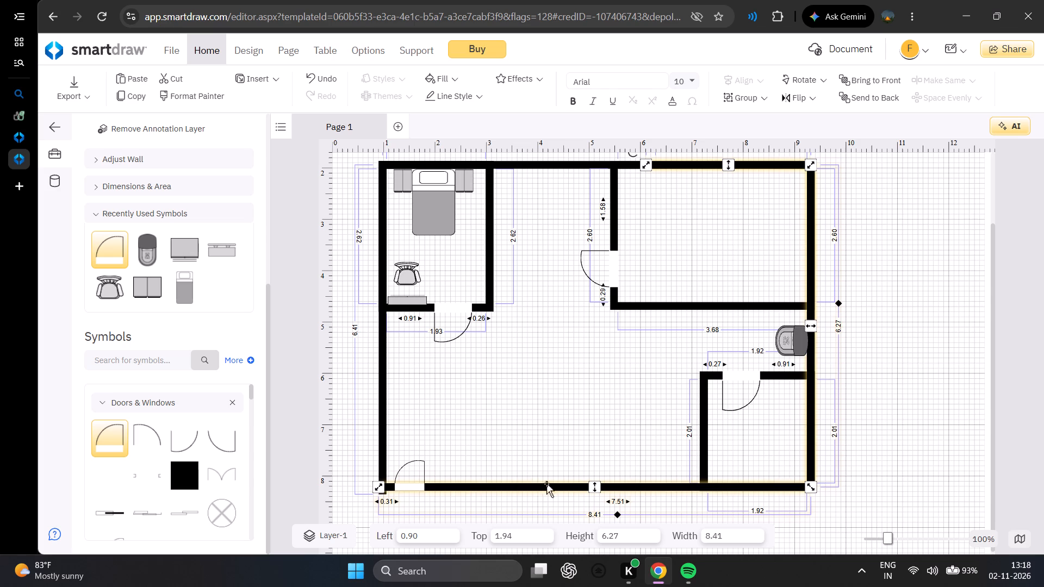
pyautogui.press('Escape')
# Rotate the door of the top-left bedroom half a turn so it swings into the bedroom.
pyautogui.click(442, 322)
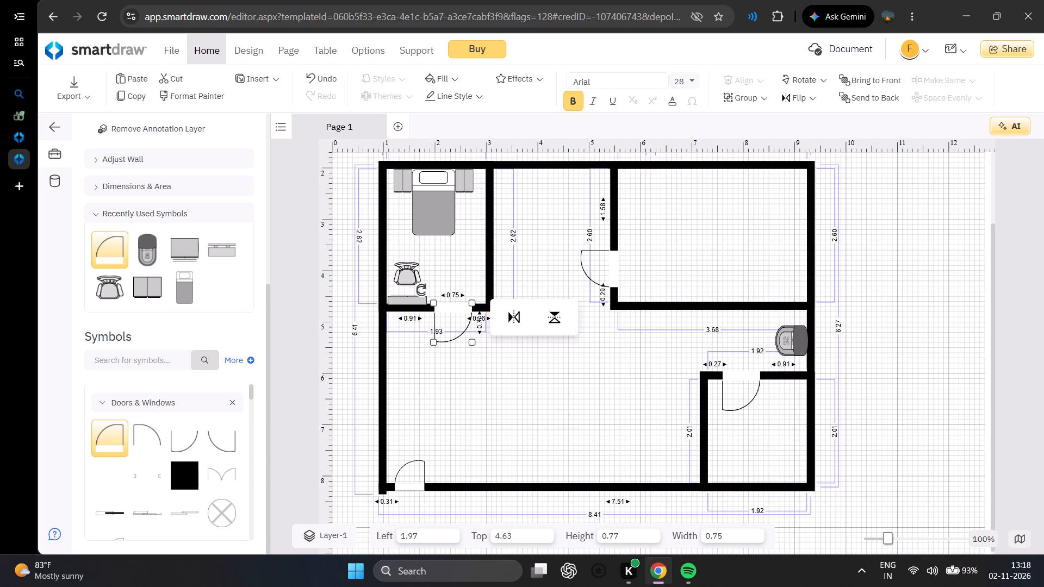
pyautogui.click(421, 289)
pyautogui.moveTo(421, 289); pyautogui.dragTo(494, 368)
pyautogui.click(492, 368)
pyautogui.press('Escape')
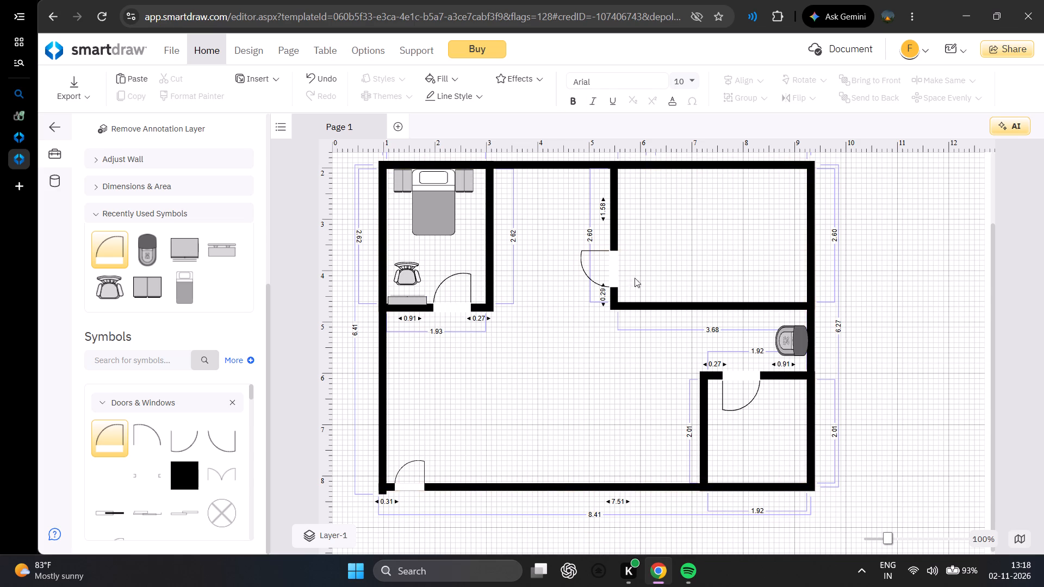
# Rotate the door of the top-right room half a turn so it swings into the room.
pyautogui.click(600, 267)
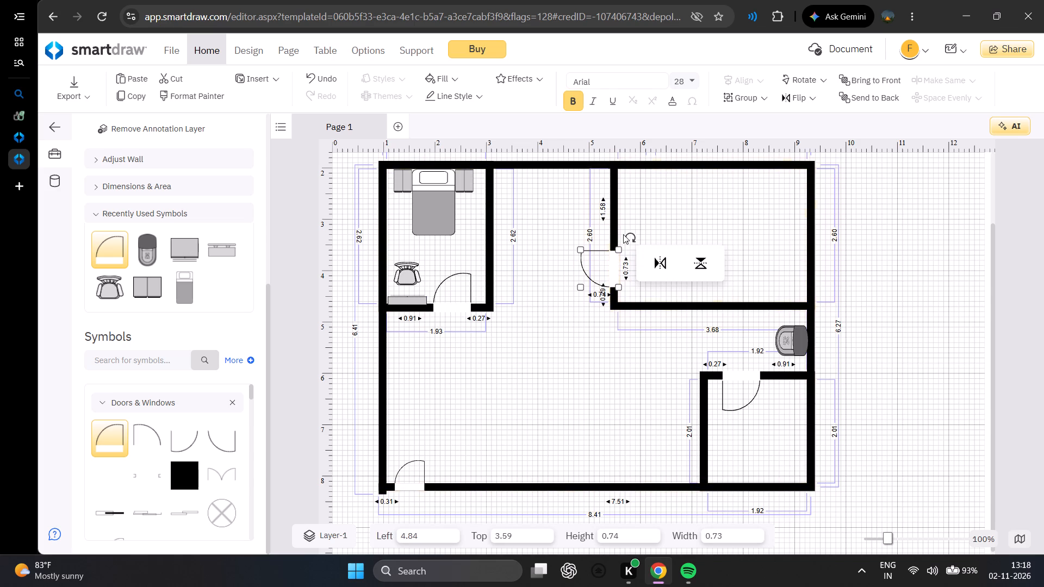
pyautogui.click(632, 235)
pyautogui.moveTo(632, 240); pyautogui.dragTo(632, 242)
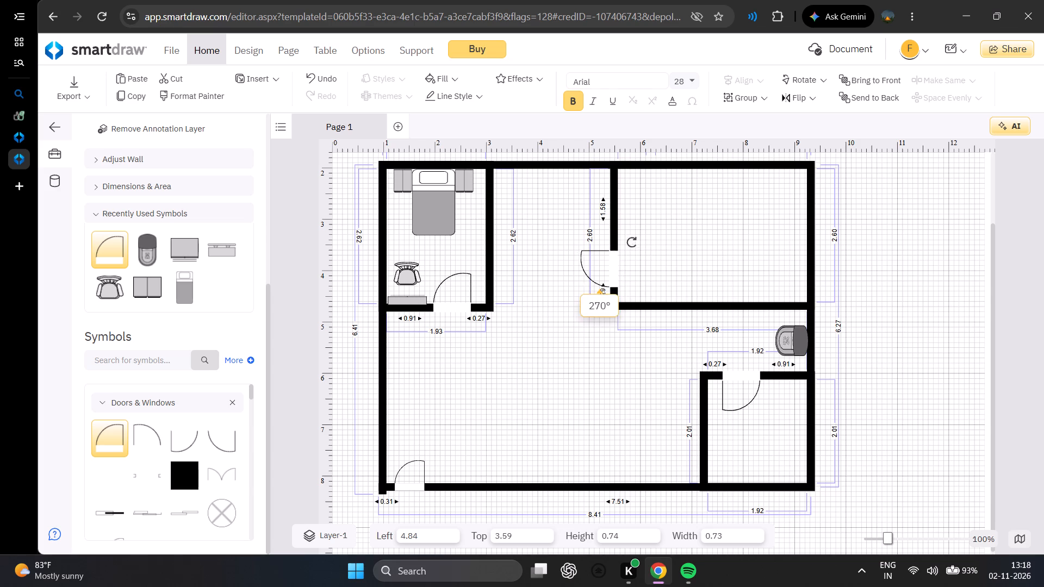
pyautogui.moveTo(632, 242); pyautogui.dragTo(498, 356)
pyautogui.click(492, 354)
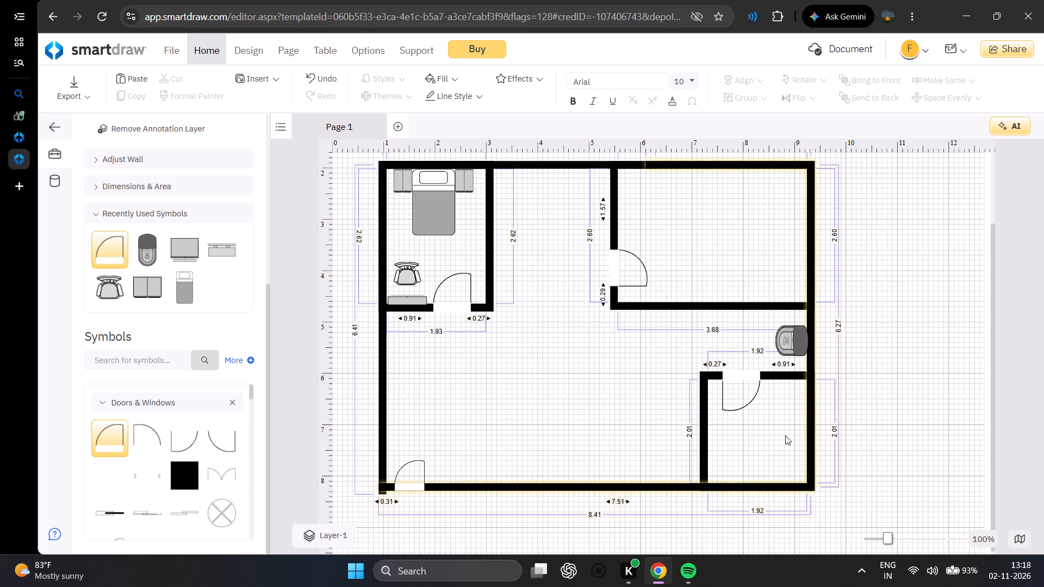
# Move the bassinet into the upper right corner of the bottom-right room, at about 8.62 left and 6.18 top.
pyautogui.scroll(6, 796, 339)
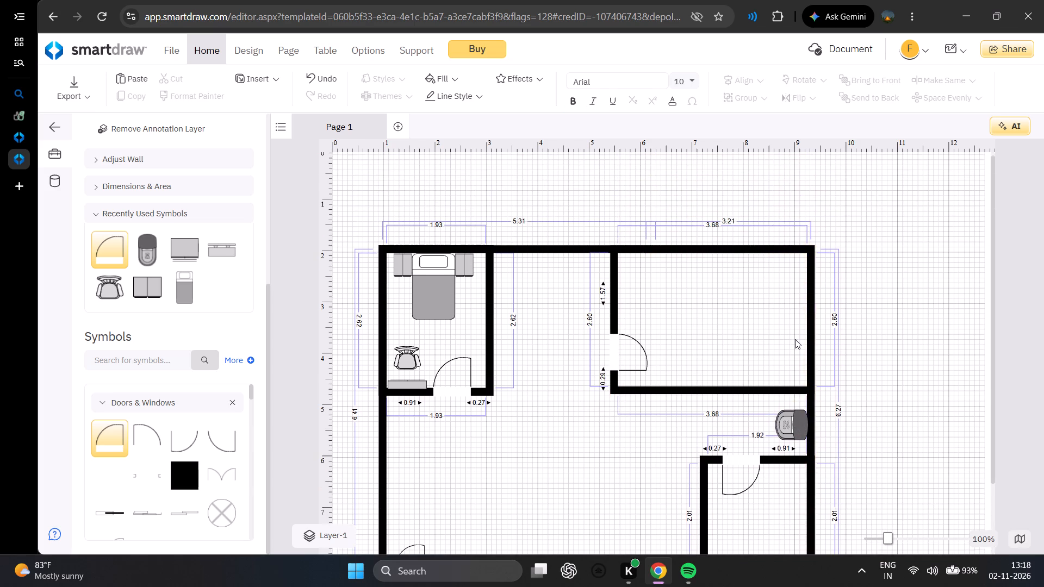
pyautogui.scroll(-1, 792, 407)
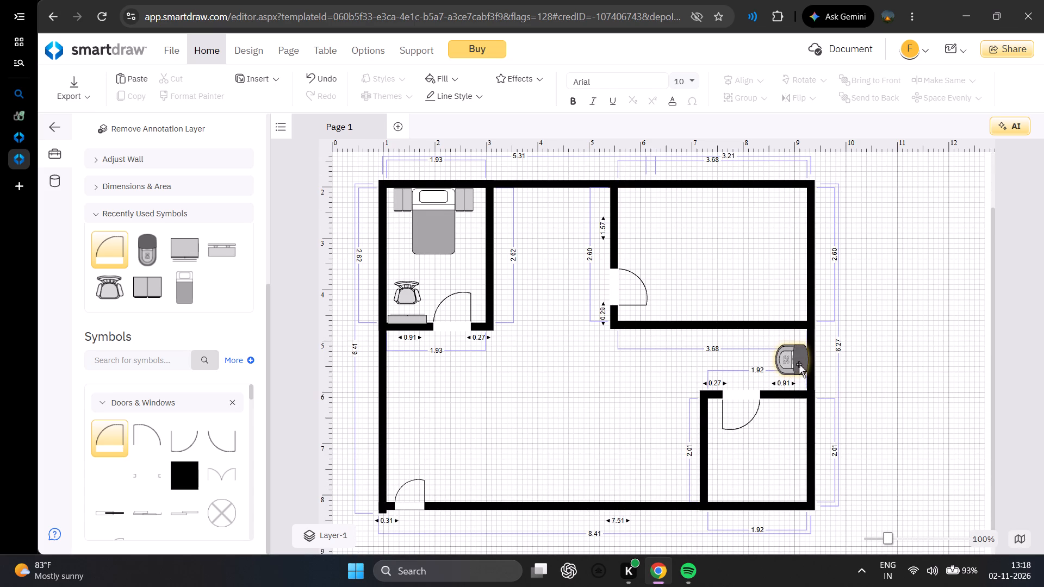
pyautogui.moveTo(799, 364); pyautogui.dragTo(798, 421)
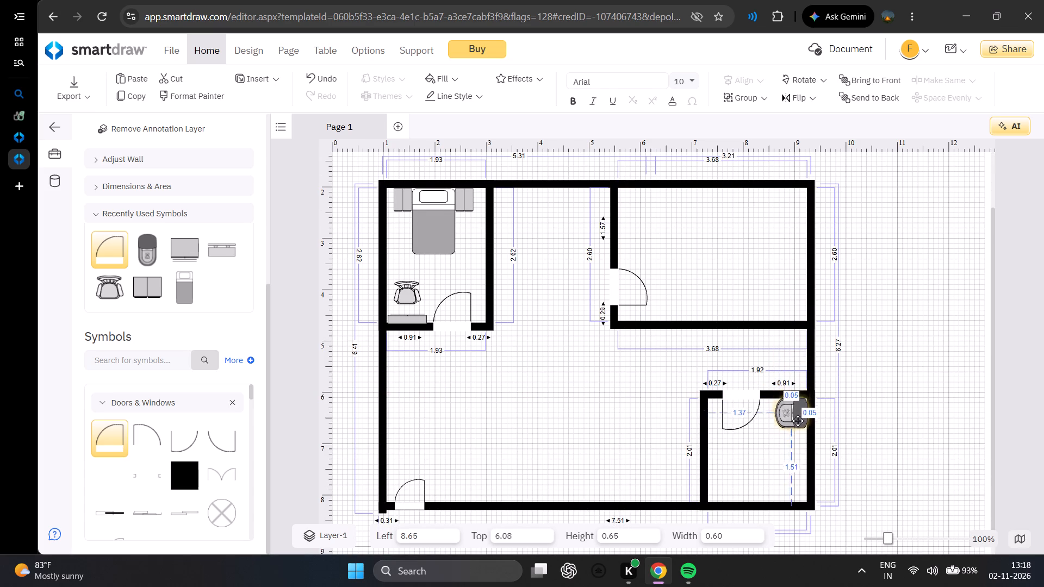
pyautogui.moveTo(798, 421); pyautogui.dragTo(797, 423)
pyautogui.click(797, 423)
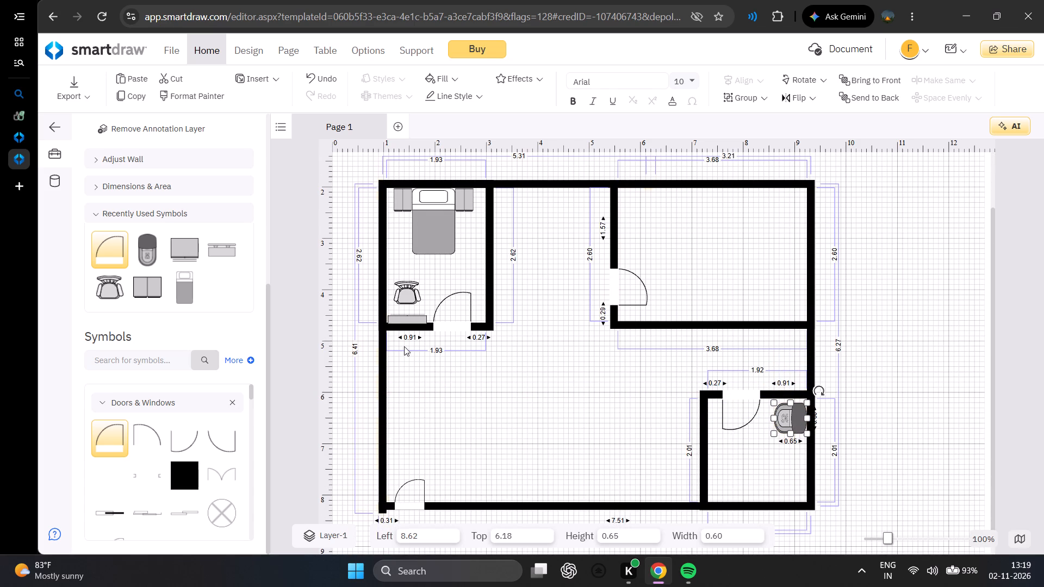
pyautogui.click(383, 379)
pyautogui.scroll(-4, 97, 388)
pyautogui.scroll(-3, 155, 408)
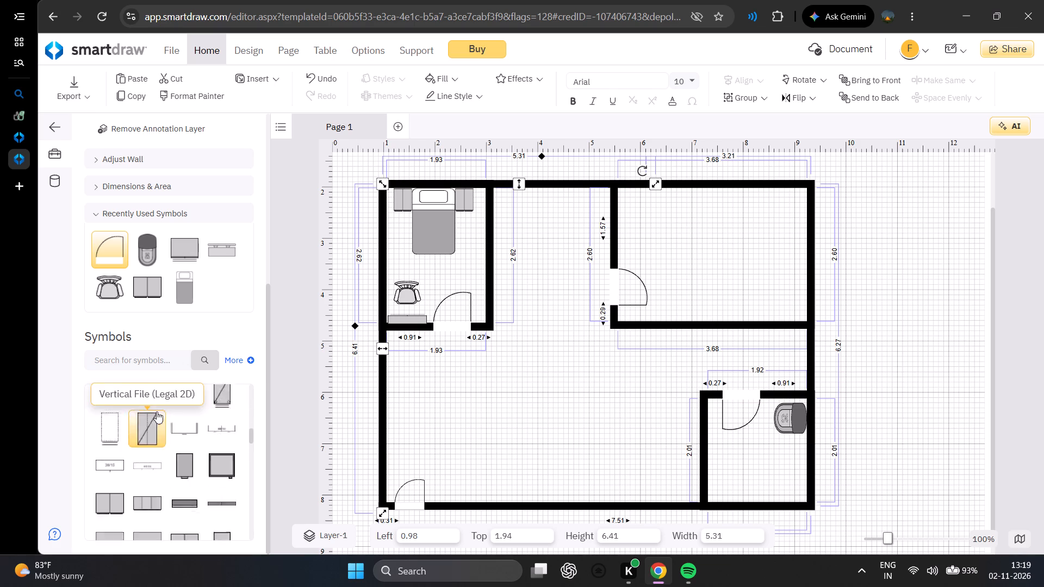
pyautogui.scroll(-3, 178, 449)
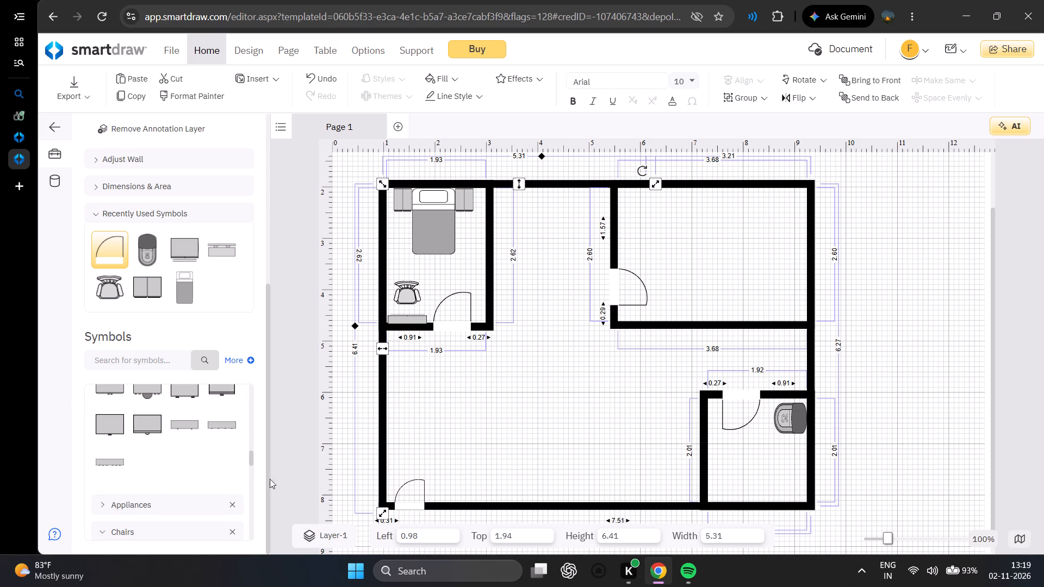
# Move the bassinet back between the two right-hand rooms near the exterior wall, at about 8.58 left and 5.04 top.
pyautogui.moveTo(792, 424); pyautogui.dragTo(789, 358)
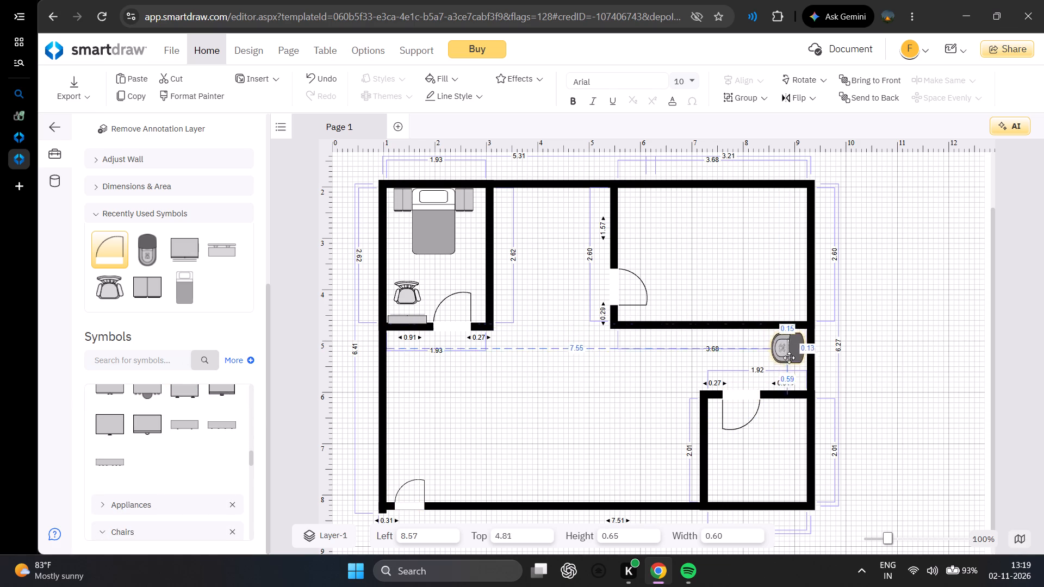
pyautogui.moveTo(789, 358); pyautogui.dragTo(790, 366)
pyautogui.click(790, 366)
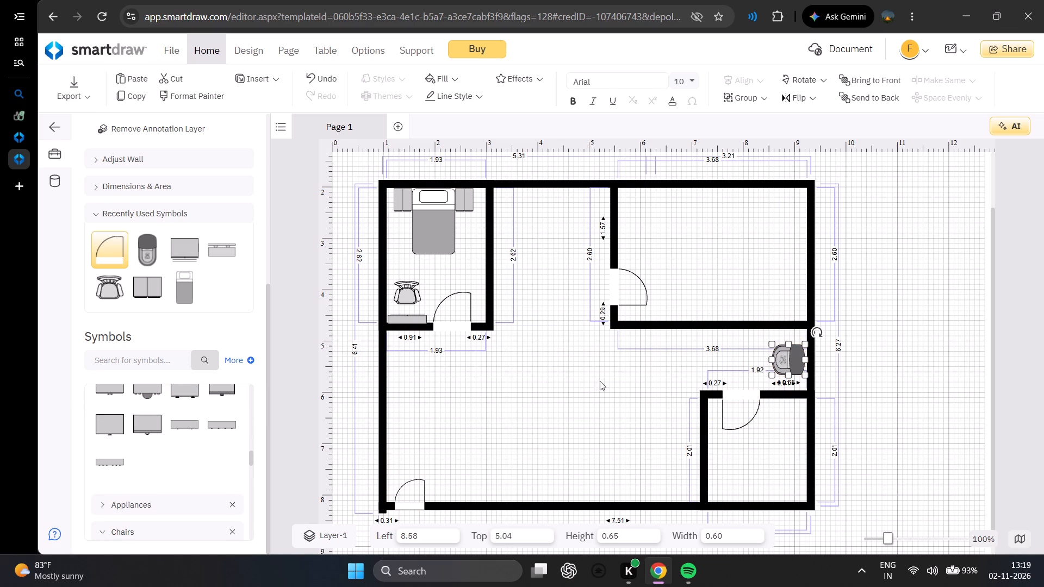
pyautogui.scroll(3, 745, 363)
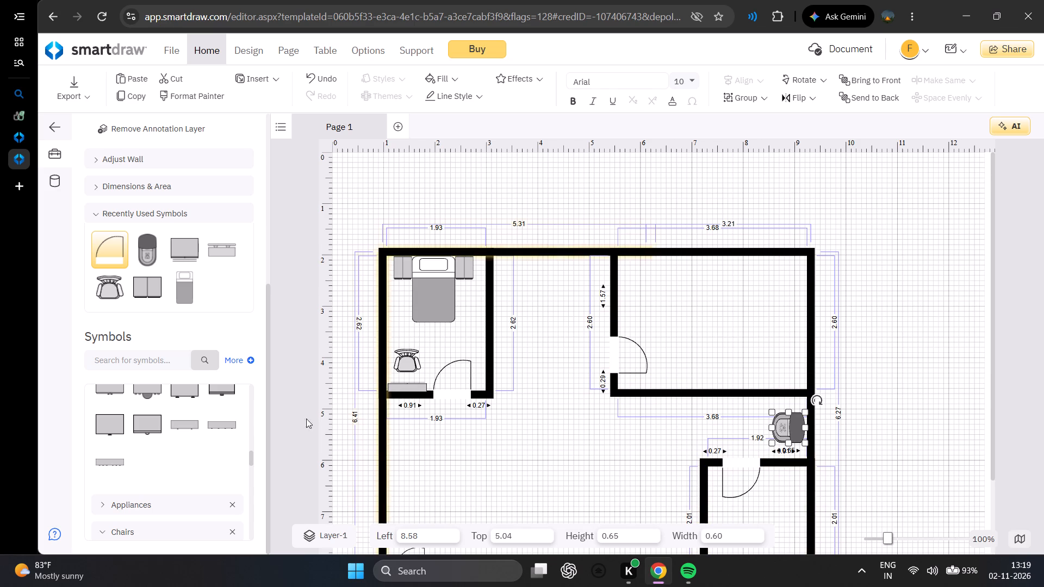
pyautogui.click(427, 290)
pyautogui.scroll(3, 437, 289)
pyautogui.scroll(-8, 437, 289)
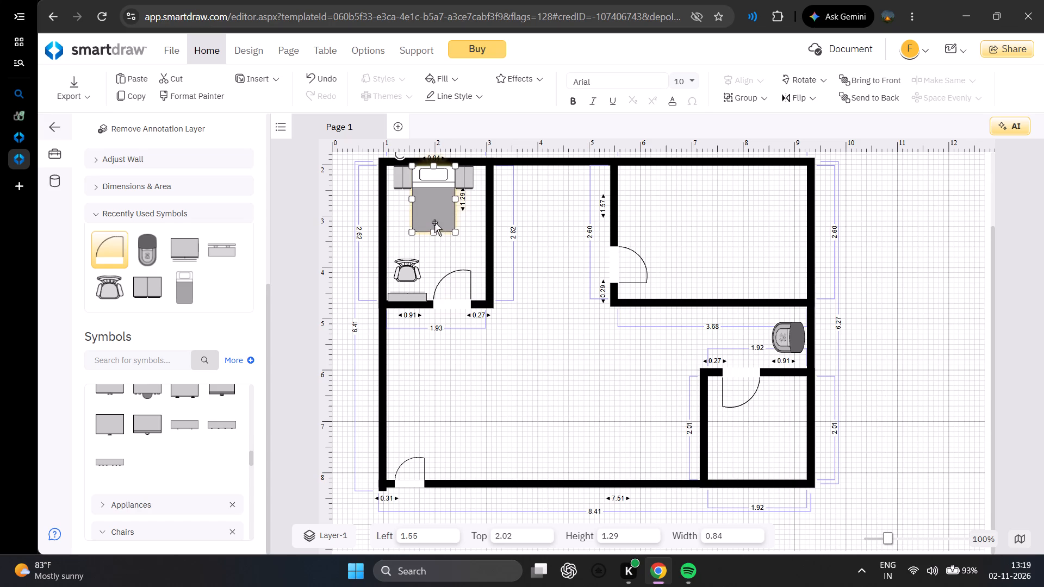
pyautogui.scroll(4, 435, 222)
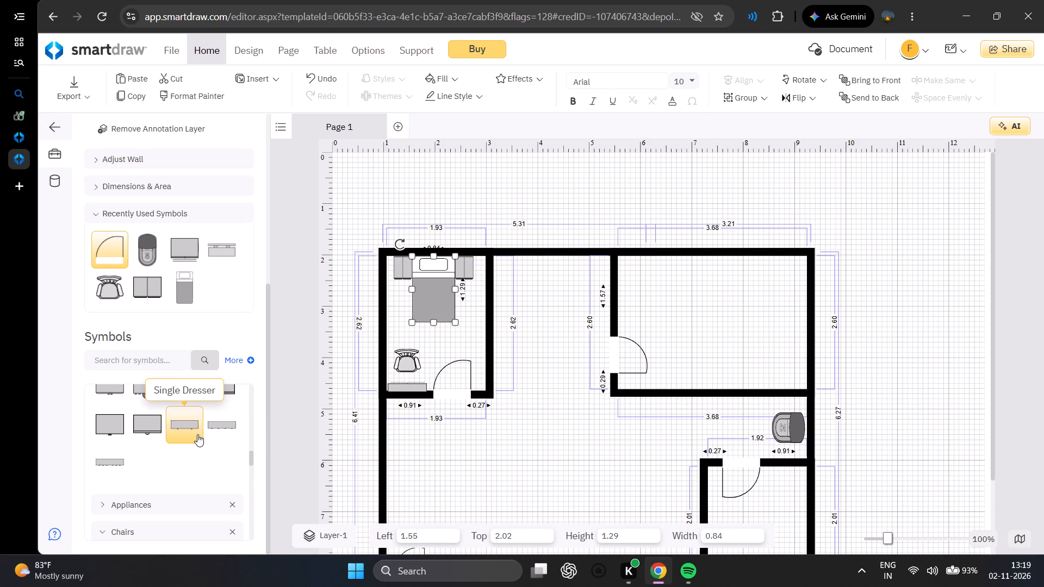
# Look through the storage furniture, chair and bed symbols in the library for further furnishings for the floor plan.
pyautogui.scroll(2, 197, 434)
pyautogui.scroll(-1, 190, 451)
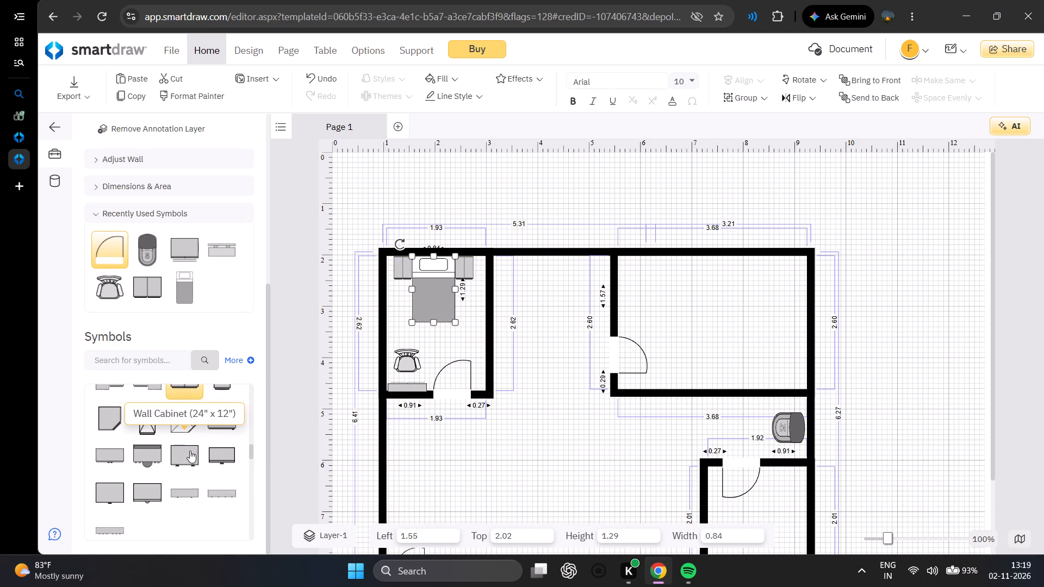
pyautogui.scroll(-8, 190, 451)
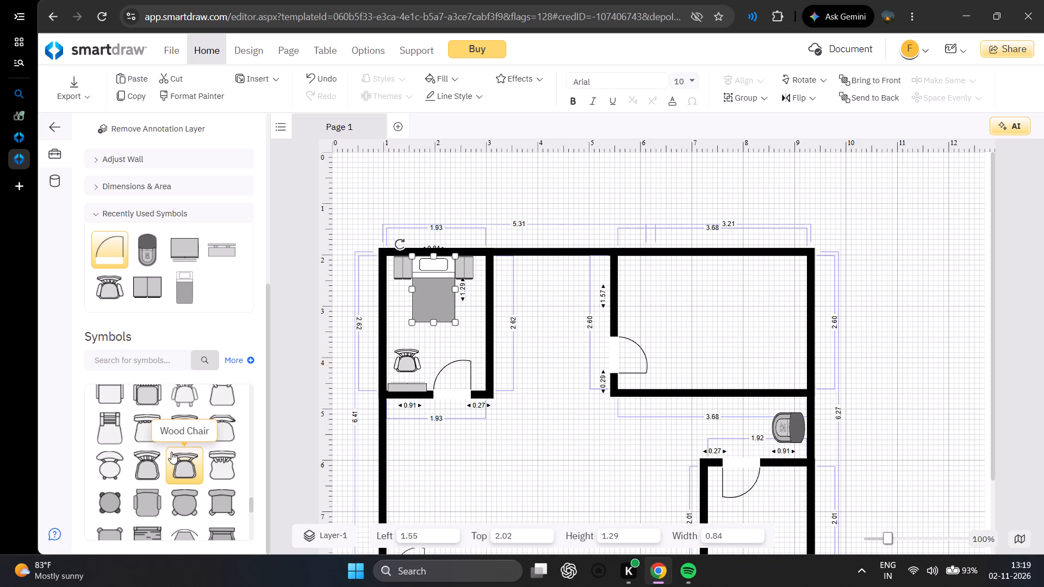
pyautogui.scroll(-6, 170, 452)
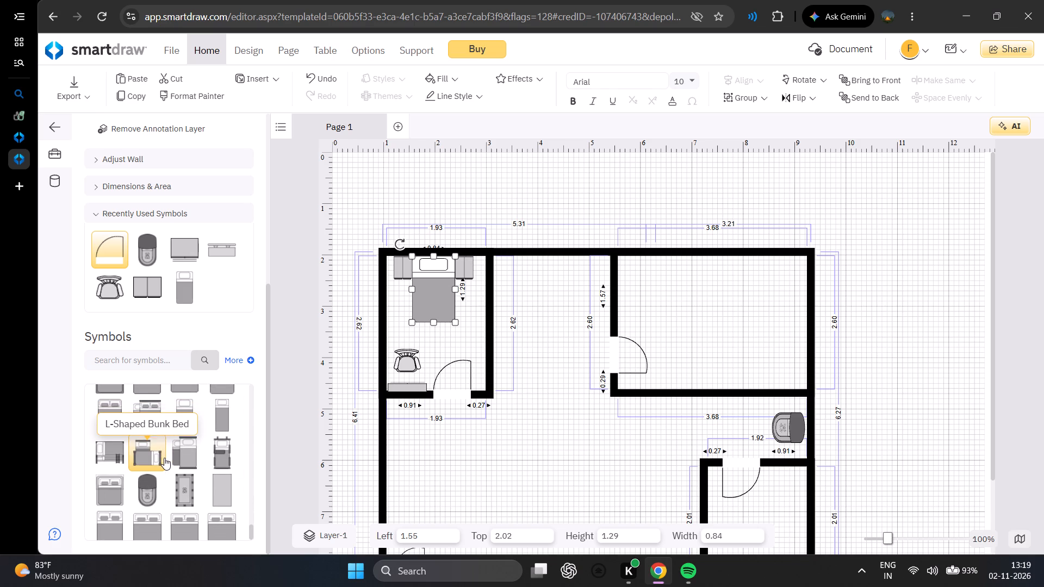
pyautogui.scroll(-12, 164, 458)
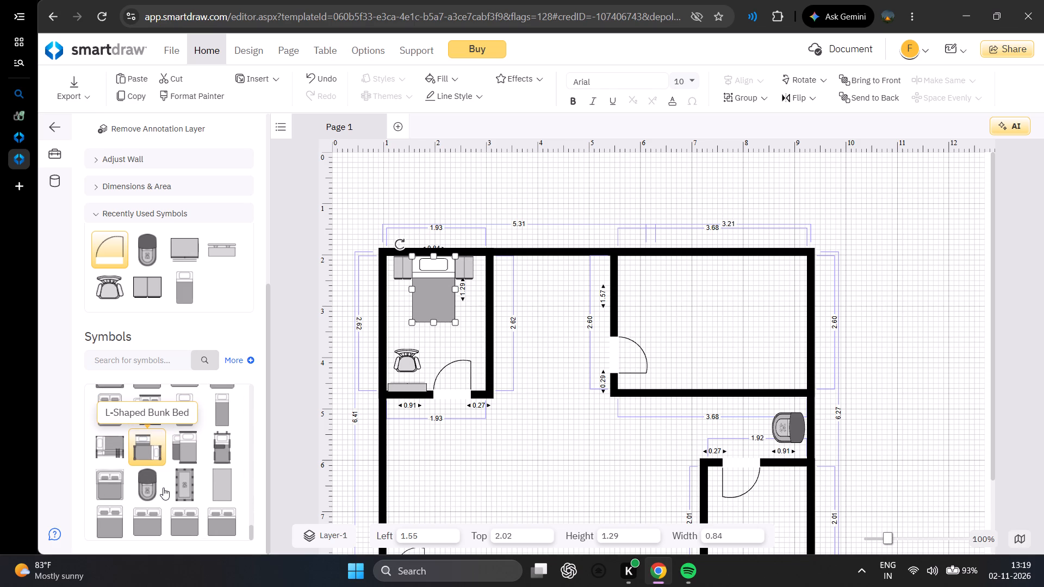
pyautogui.scroll(-3, 163, 488)
pyautogui.scroll(18, 163, 488)
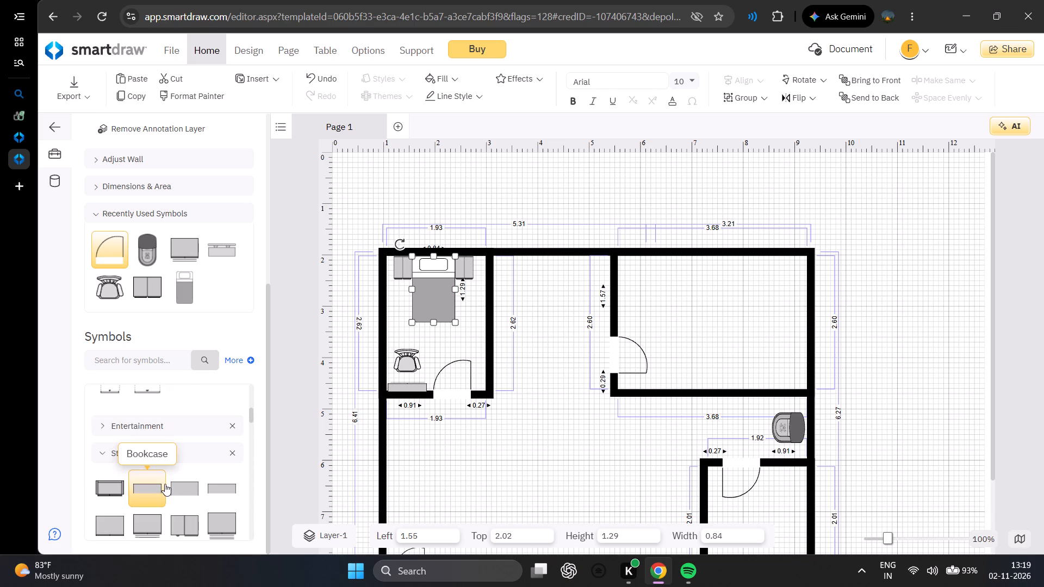
pyautogui.scroll(13, 166, 483)
pyautogui.scroll(-6, 170, 474)
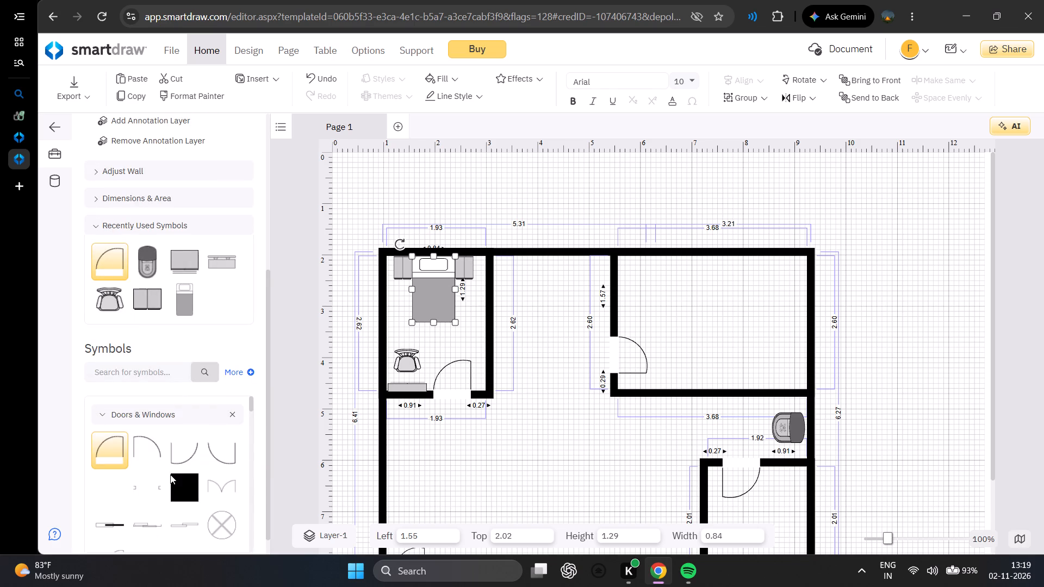
pyautogui.scroll(-6, 170, 474)
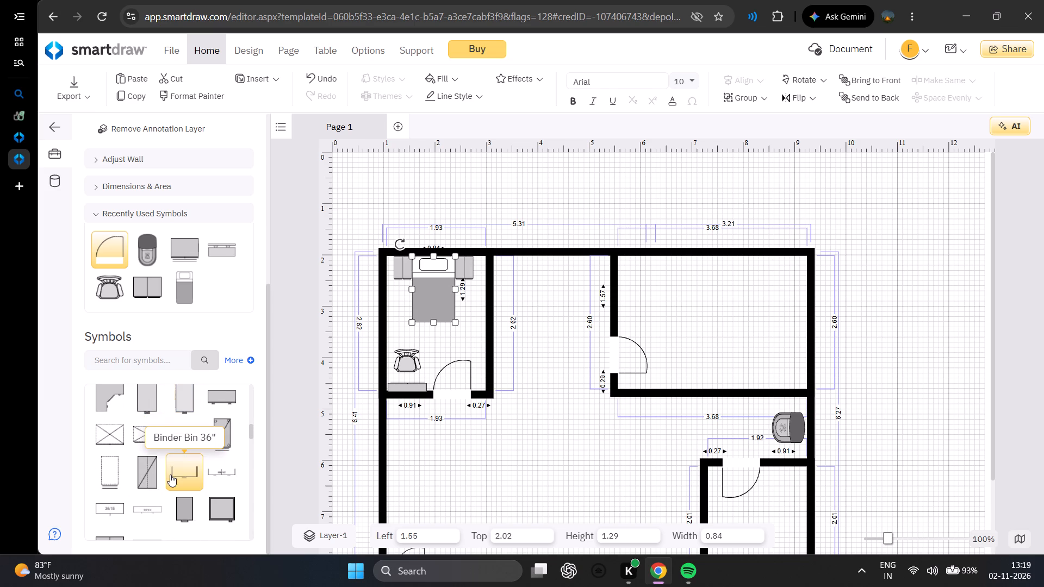
pyautogui.scroll(-4, 170, 474)
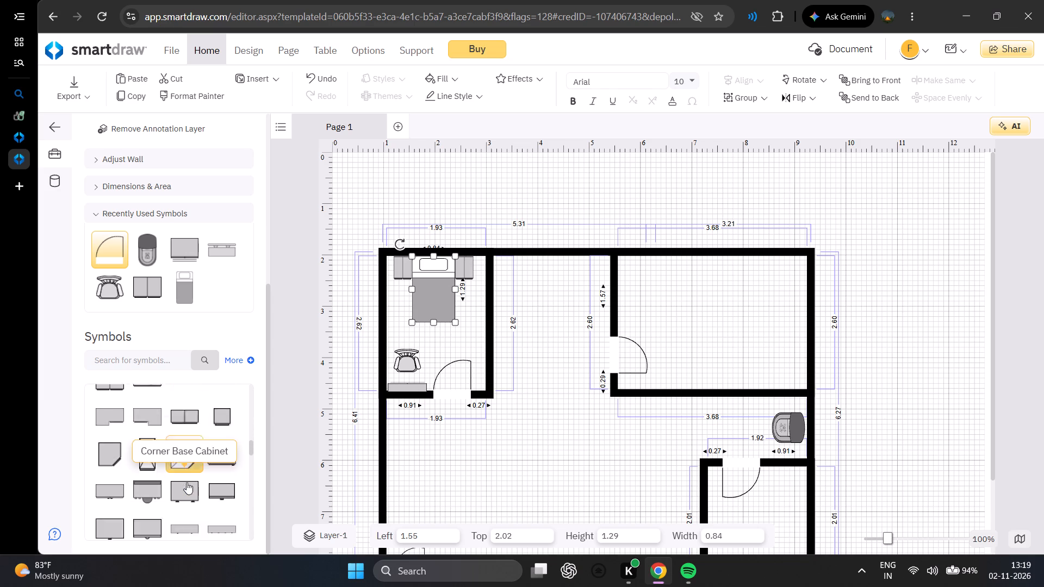
pyautogui.scroll(-3, 217, 462)
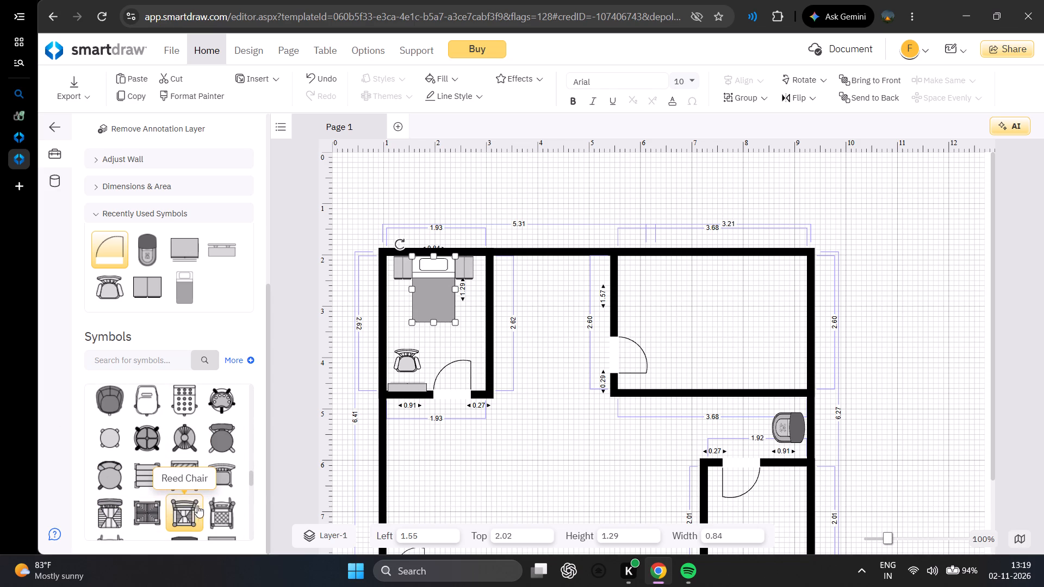
pyautogui.scroll(-5, 210, 505)
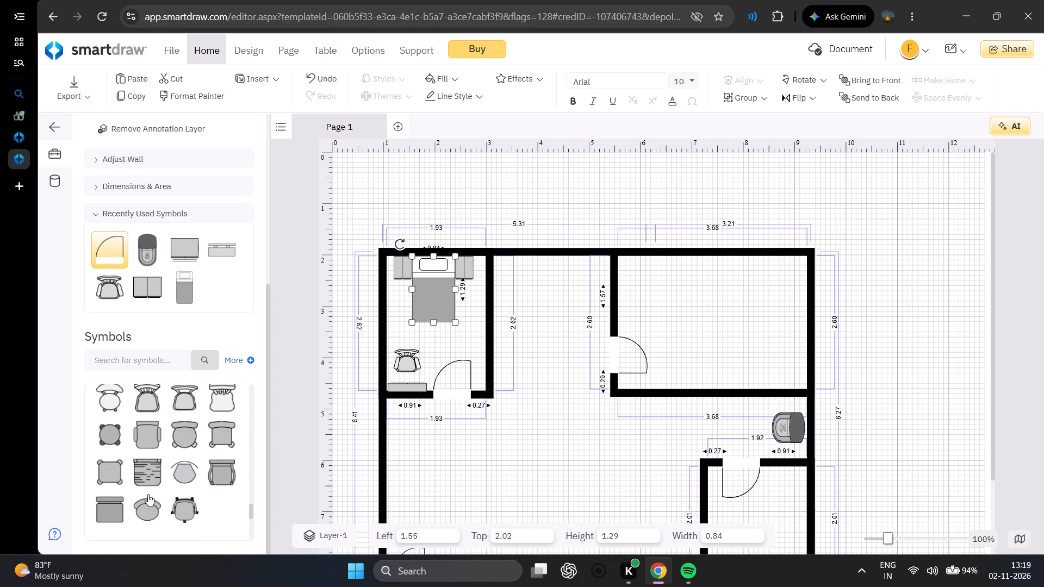
pyautogui.scroll(-9, 149, 503)
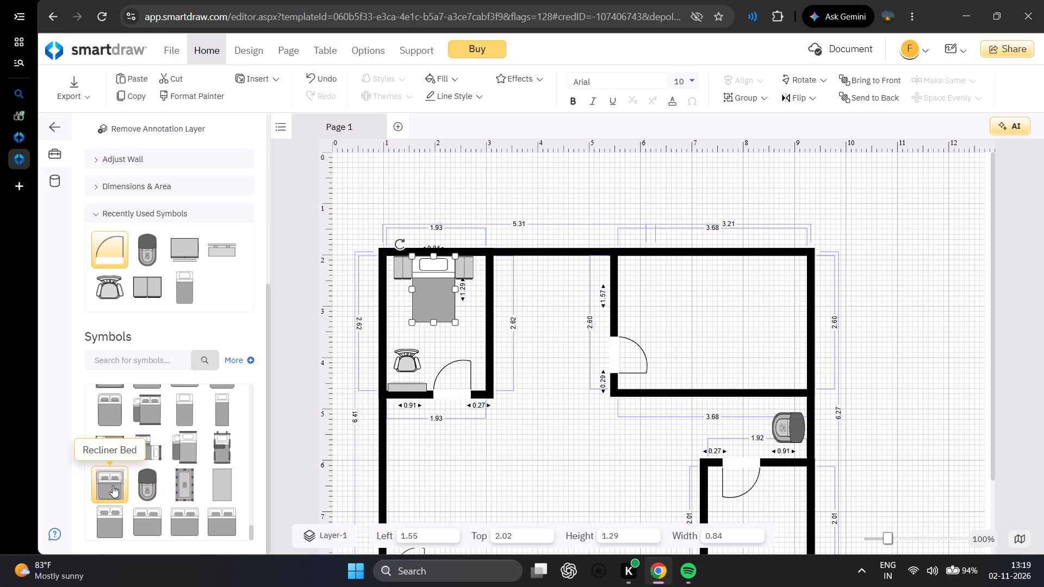
pyautogui.scroll(4, 113, 485)
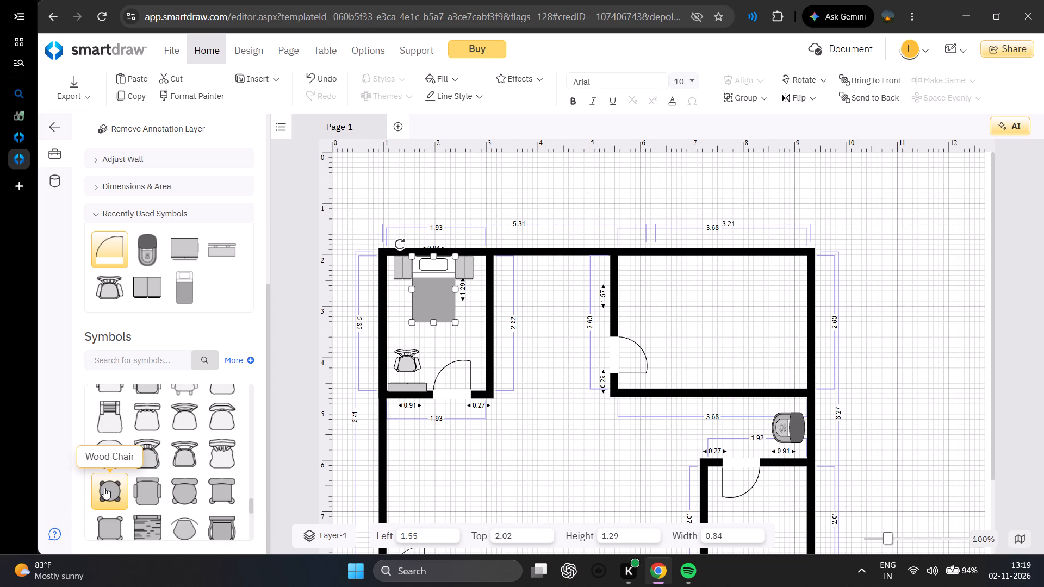
pyautogui.scroll(4, 146, 470)
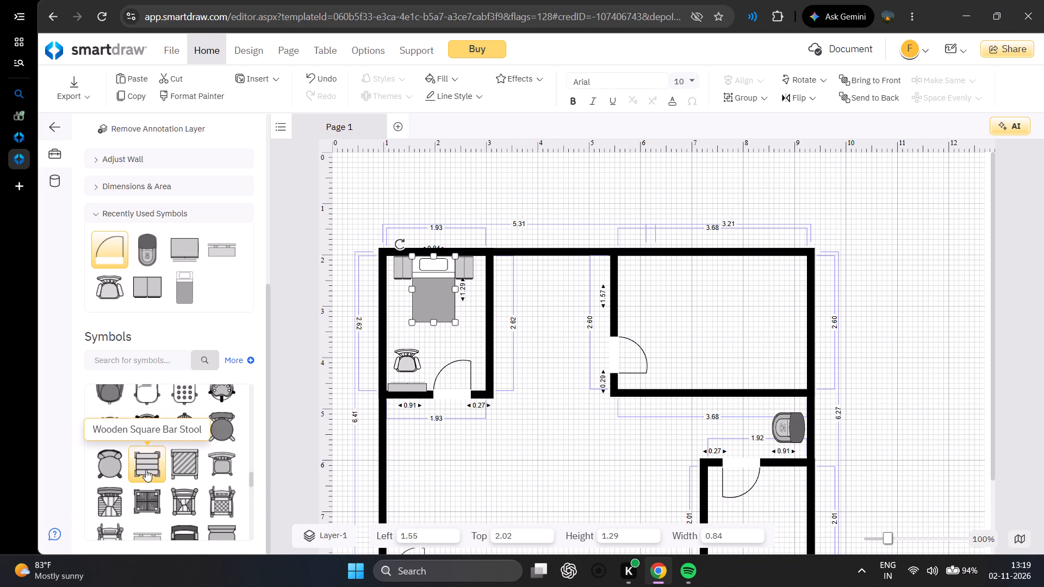
pyautogui.scroll(5, 146, 470)
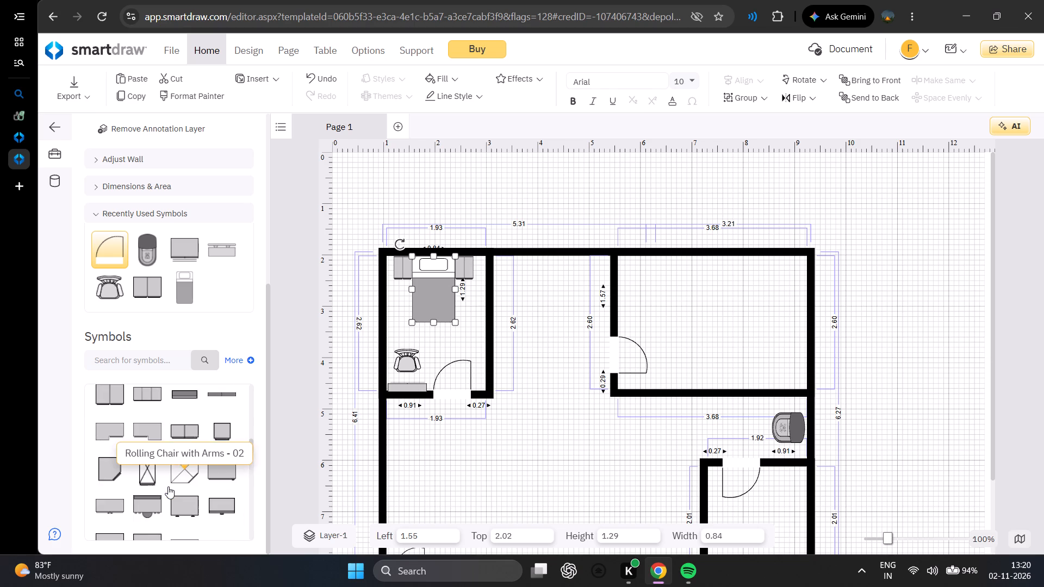
pyautogui.scroll(16, 168, 486)
pyautogui.scroll(-6, 178, 473)
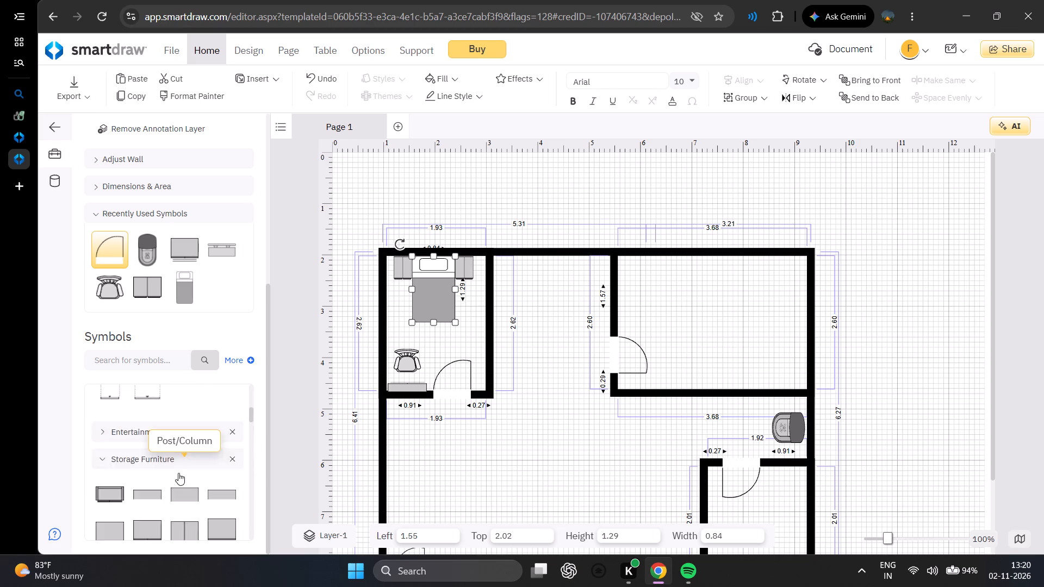
pyautogui.scroll(-19, 178, 473)
pyautogui.scroll(-15, 172, 474)
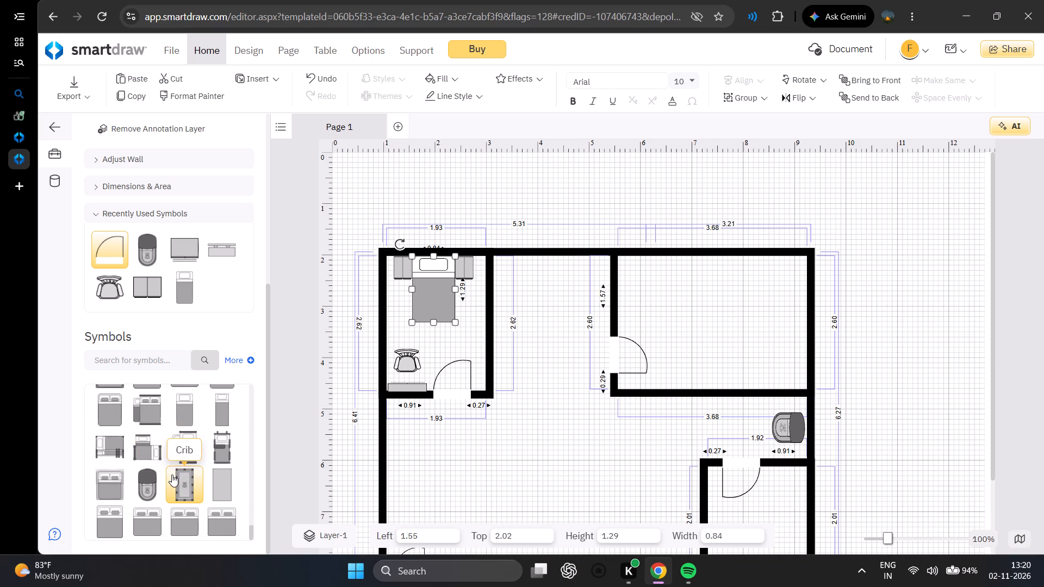
pyautogui.scroll(11, 172, 474)
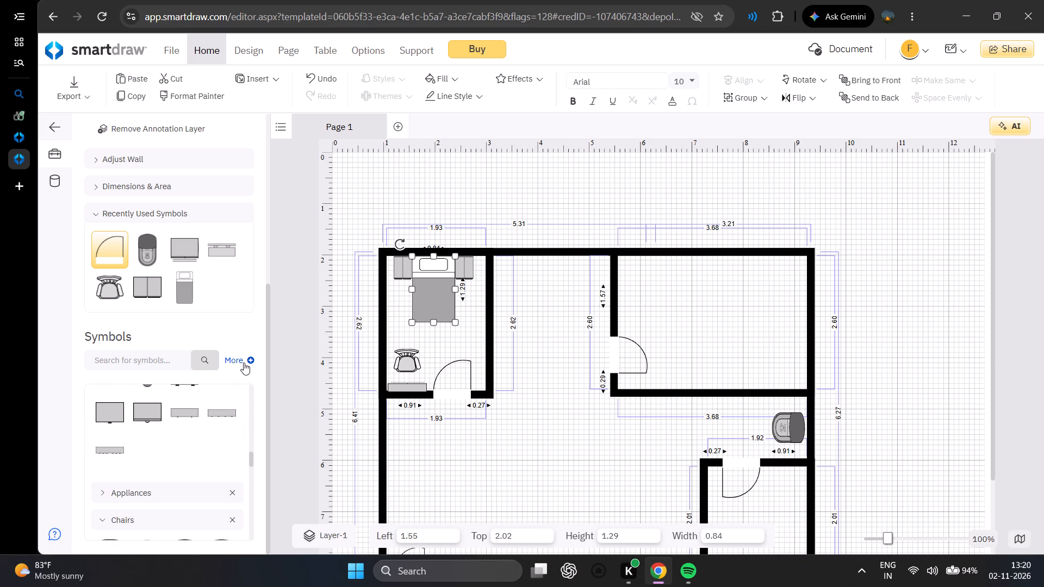
# Open the additional symbol libraries, look through the list of library categories including Floor Plans, and close it without adding any.
pyautogui.click(243, 366)
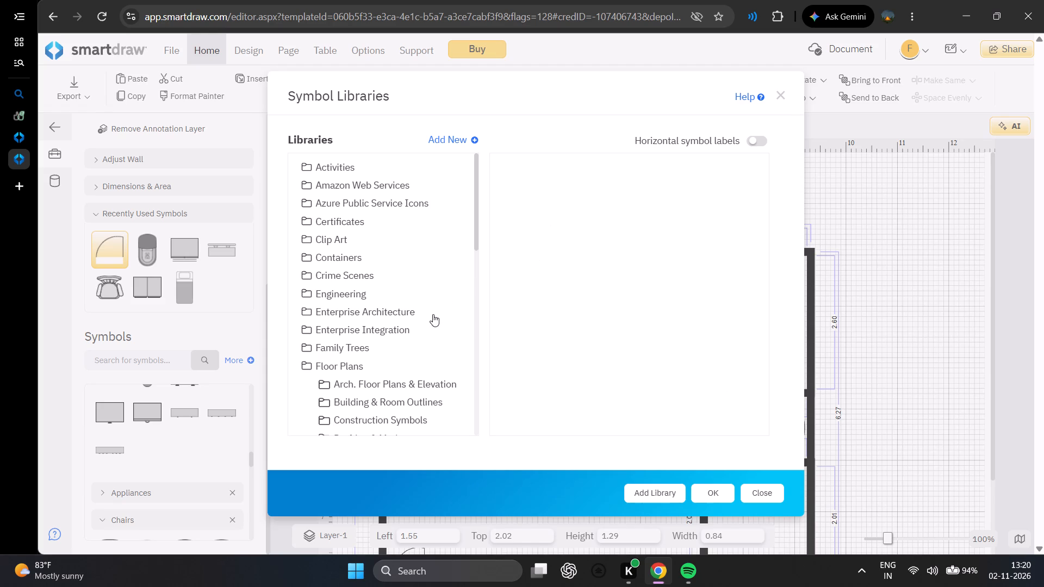
pyautogui.scroll(-18, 418, 320)
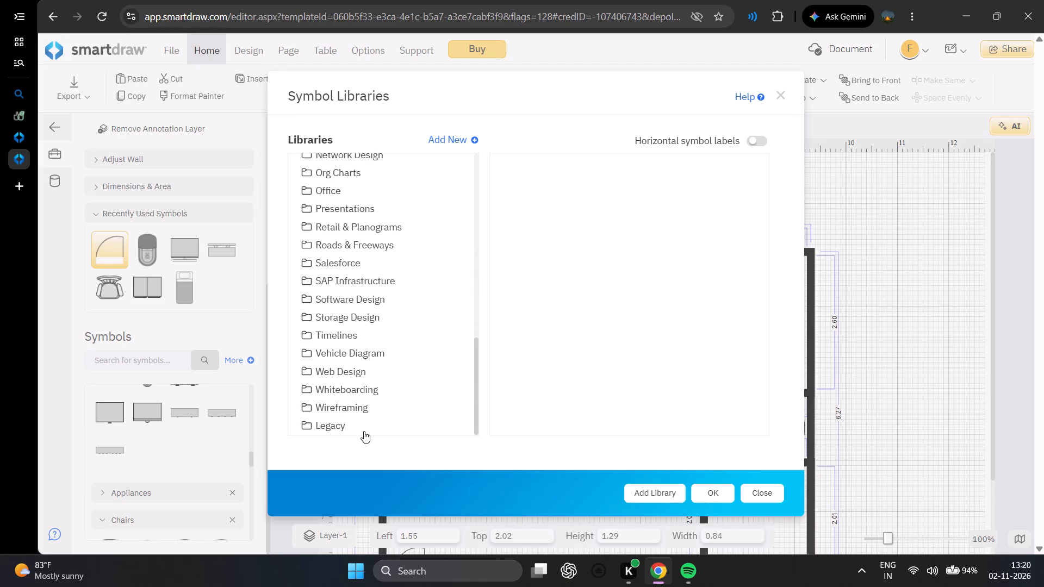
pyautogui.scroll(6, 365, 424)
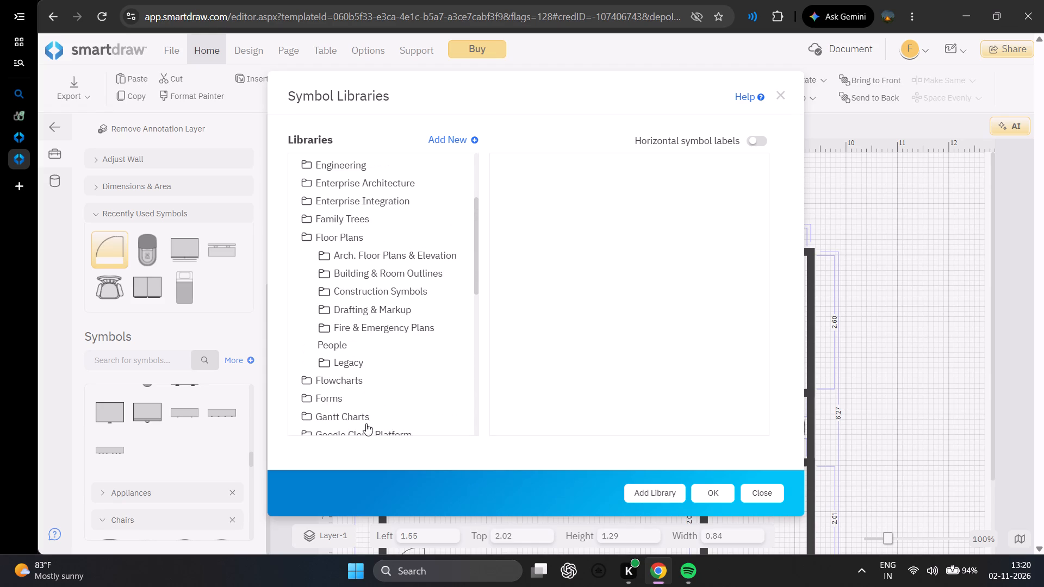
pyautogui.scroll(4, 366, 423)
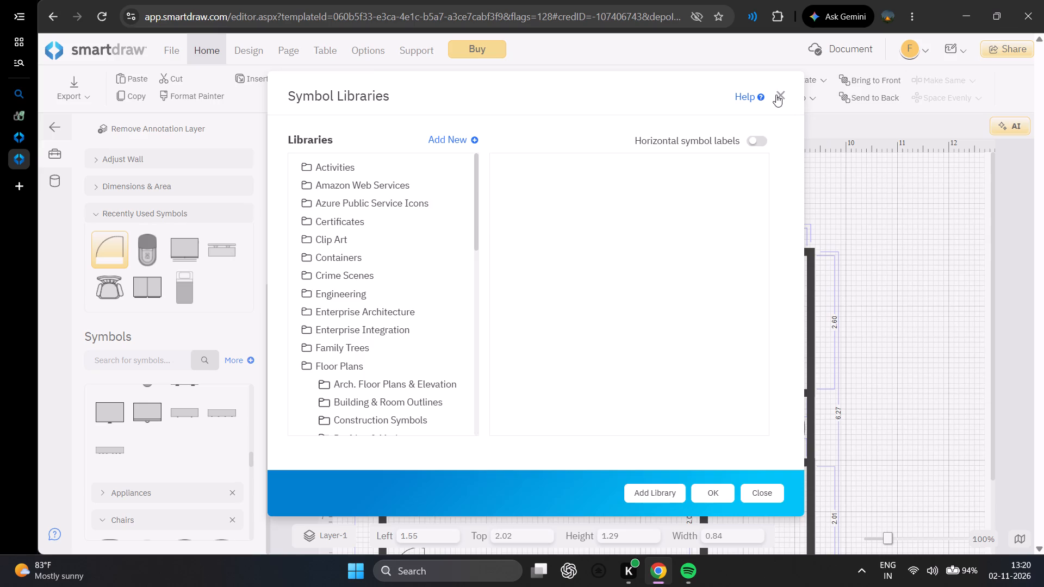
pyautogui.click(776, 95)
# Search the symbols for "wc".
pyautogui.click(140, 356)
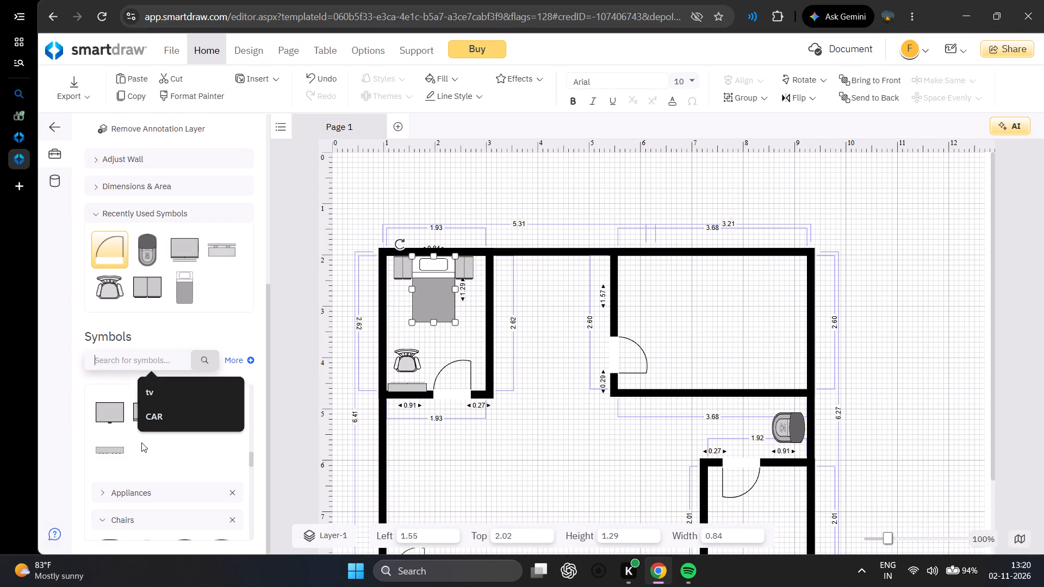
pyautogui.press('w')
pyautogui.press('c')
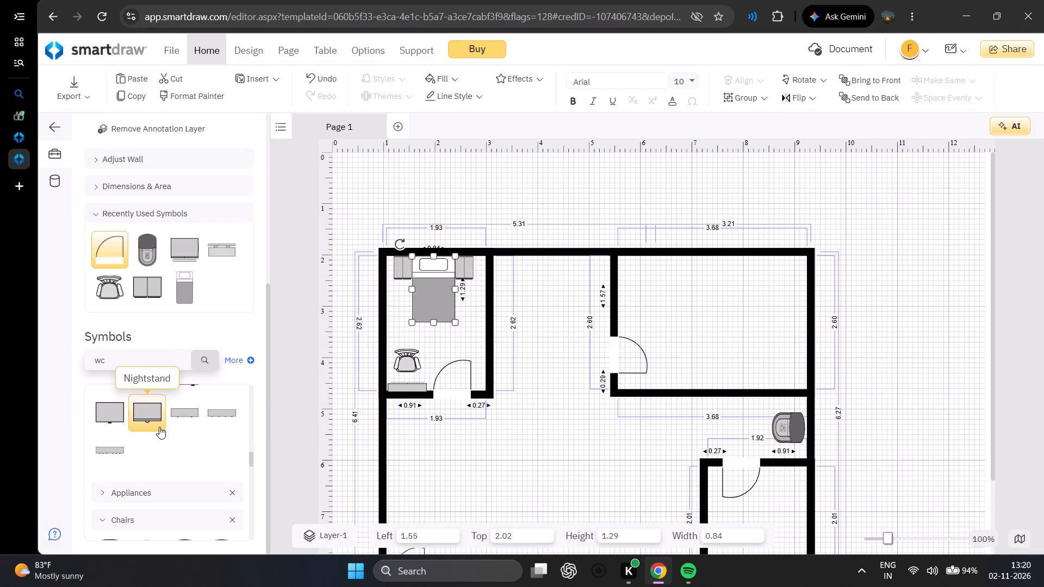
pyautogui.press('Return')
pyautogui.click(118, 367)
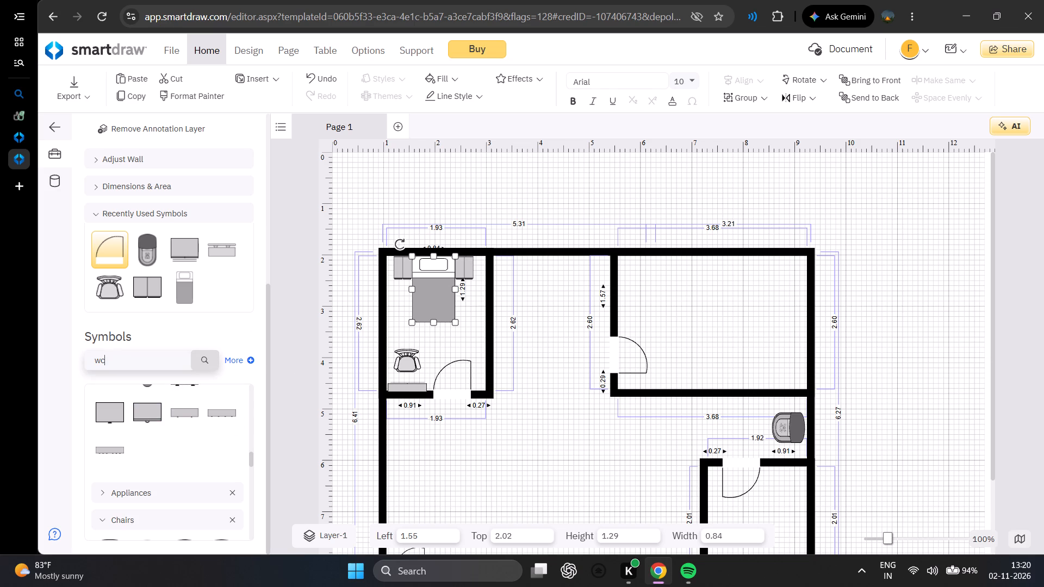
pyautogui.press('Return')
pyautogui.click(122, 365)
# Look through the chair, storage furniture, and door and window symbols in the library again.
pyautogui.scroll(-2, 168, 511)
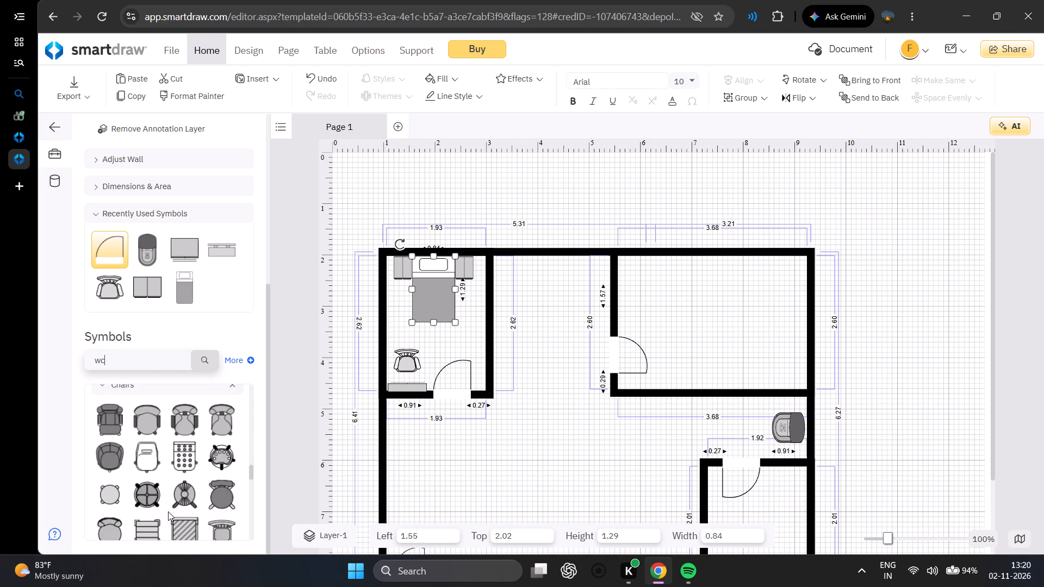
pyautogui.scroll(9, 171, 511)
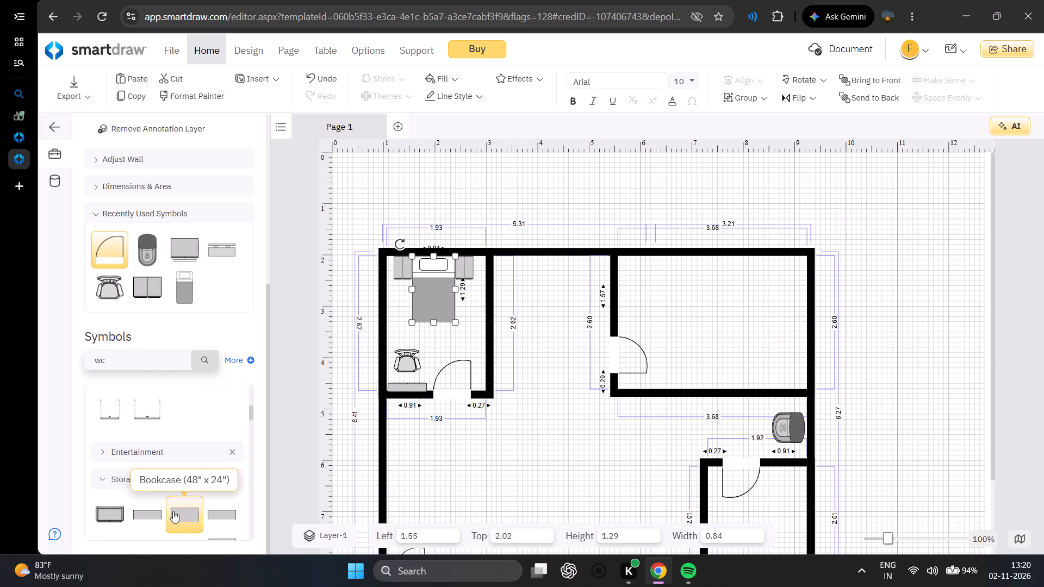
pyautogui.scroll(15, 151, 453)
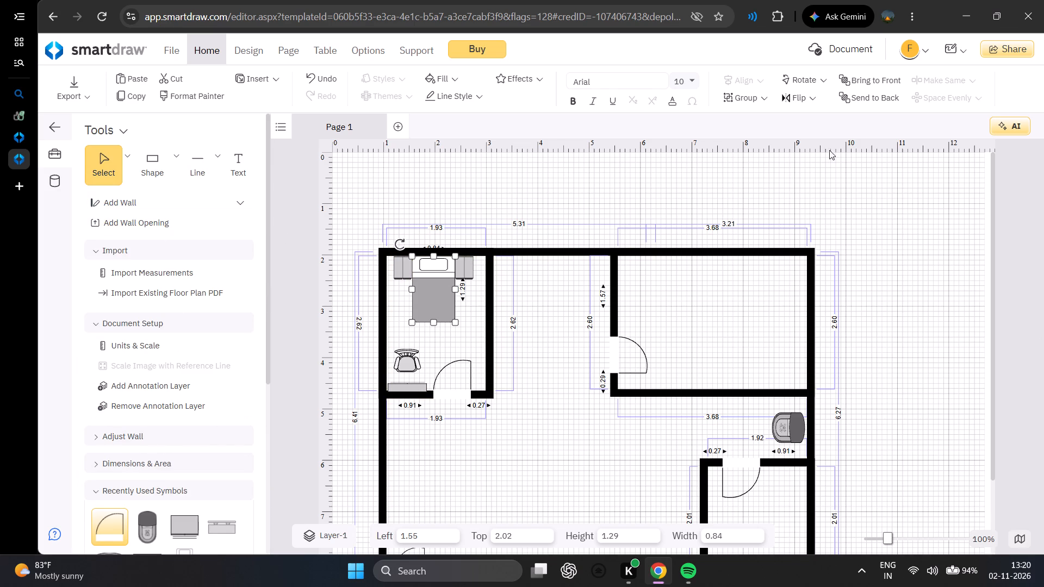
pyautogui.scroll(-6, 144, 461)
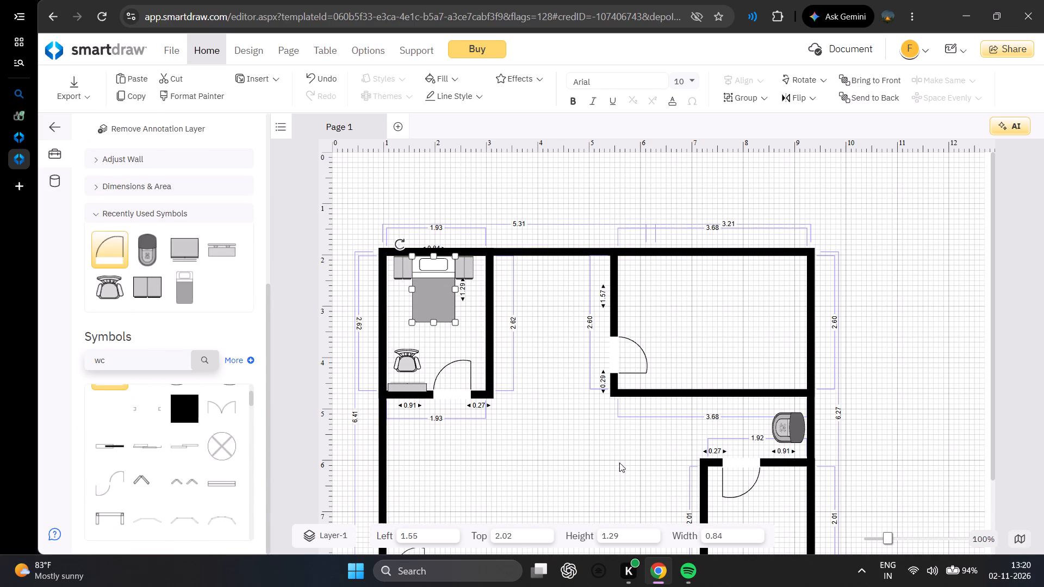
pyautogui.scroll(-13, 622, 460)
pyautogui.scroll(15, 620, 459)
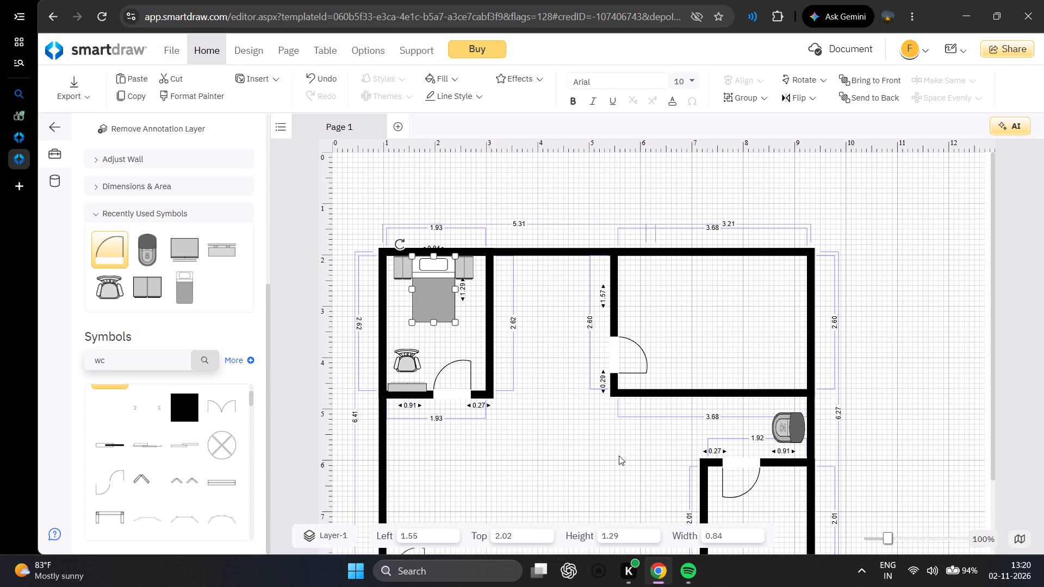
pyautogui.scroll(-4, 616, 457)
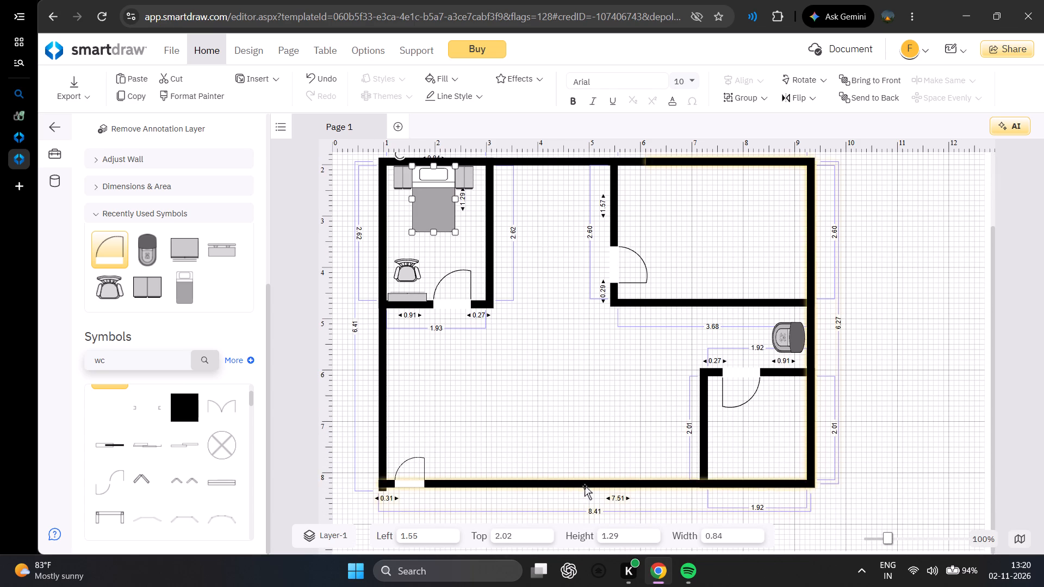
# Place the first double bed symbol from the Beds library in the upper-right room.
pyautogui.scroll(-4, 156, 395)
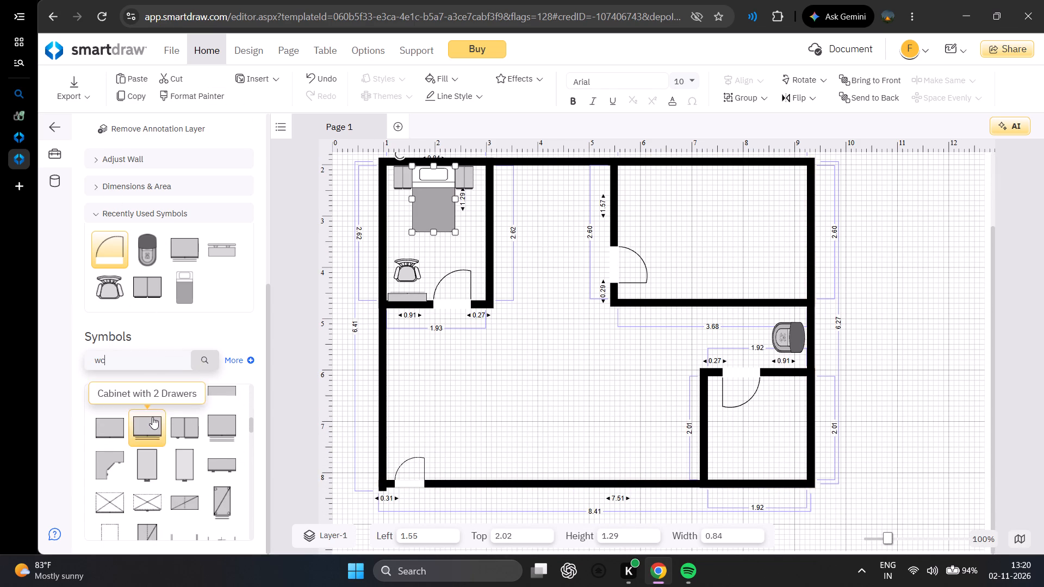
pyautogui.scroll(-3, 152, 417)
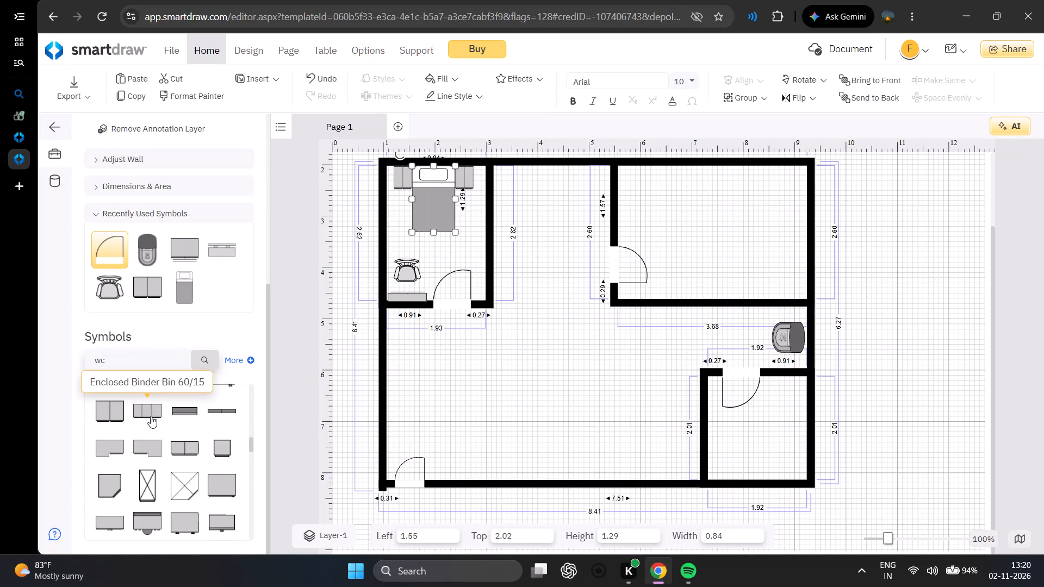
pyautogui.scroll(-5, 151, 416)
pyautogui.scroll(1, 151, 416)
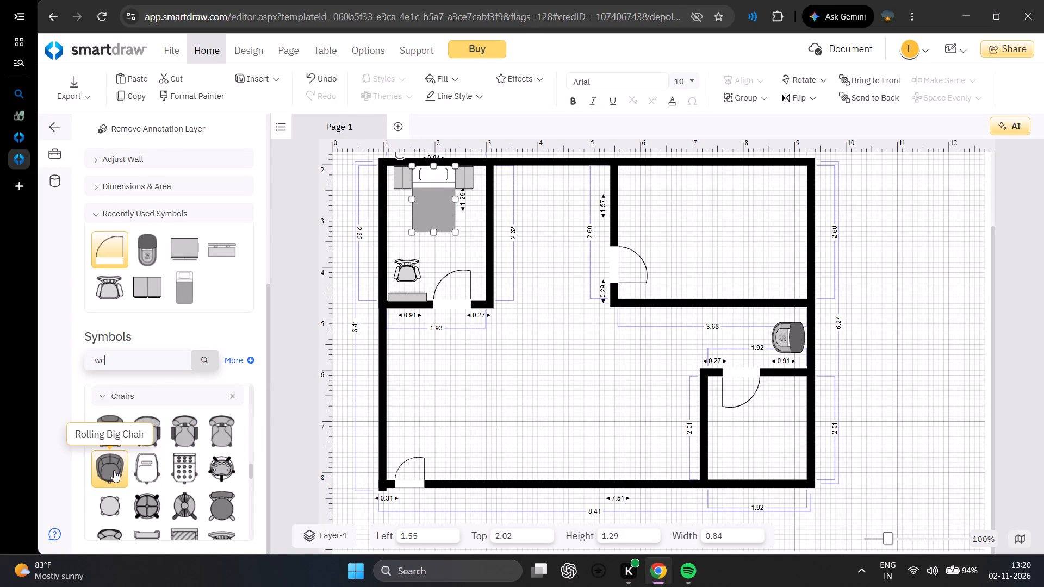
pyautogui.scroll(-3, 114, 489)
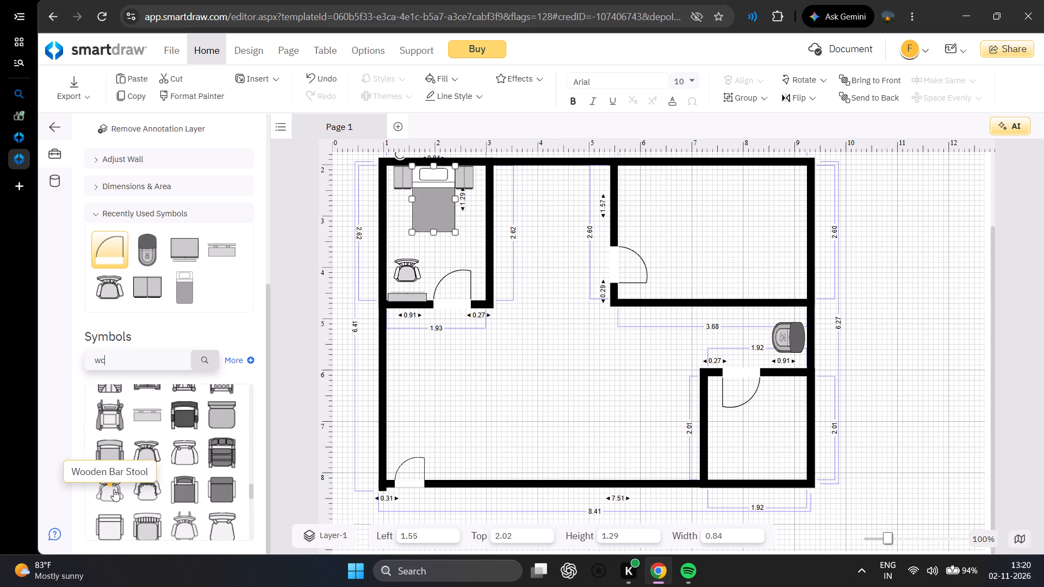
pyautogui.scroll(-4, 114, 489)
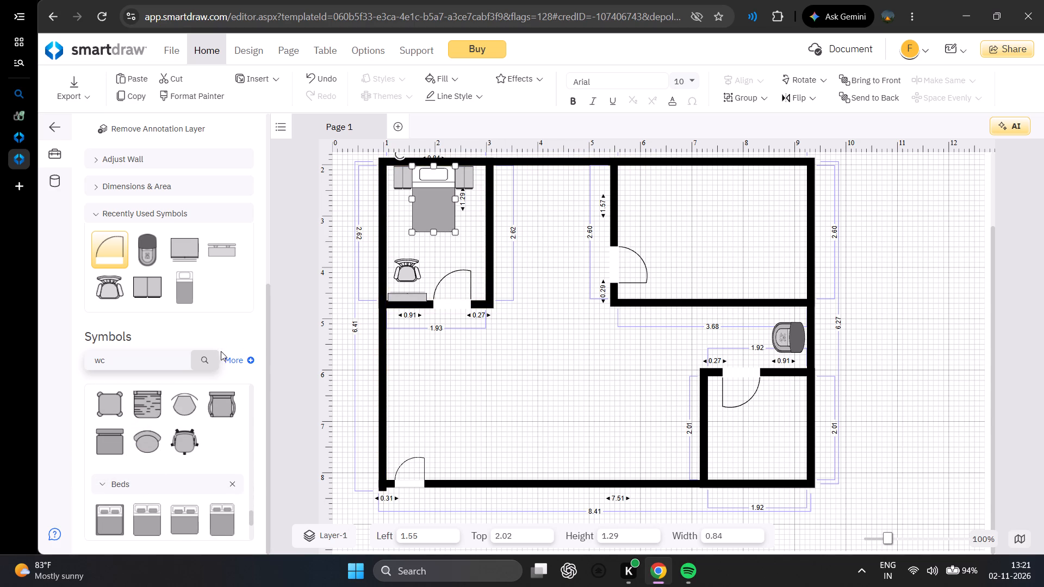
pyautogui.moveTo(113, 515); pyautogui.dragTo(733, 265)
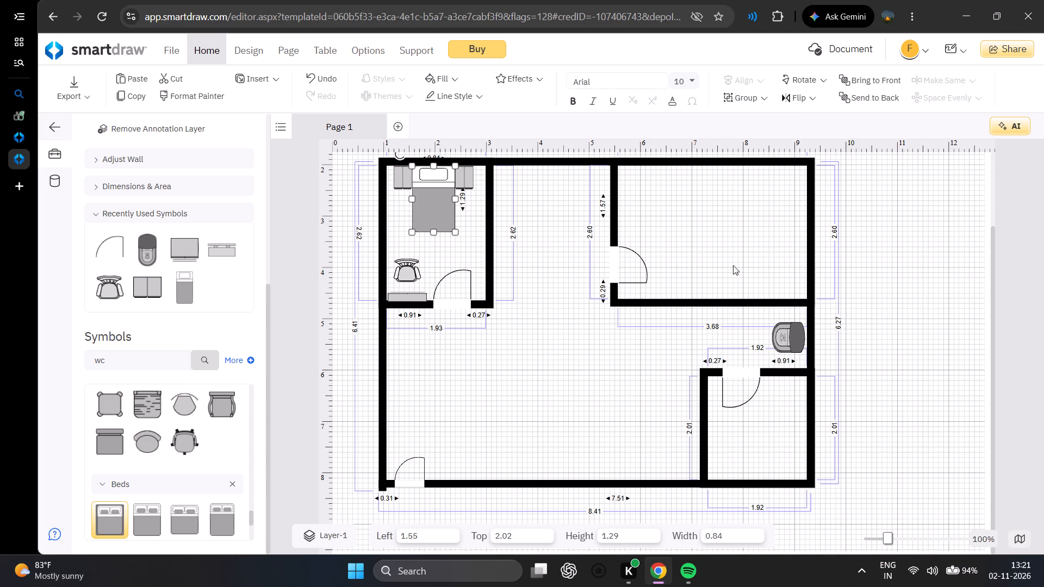
pyautogui.moveTo(733, 265); pyautogui.dragTo(693, 237)
pyautogui.moveTo(110, 523); pyautogui.dragTo(114, 517)
pyautogui.moveTo(115, 518); pyautogui.dragTo(170, 492)
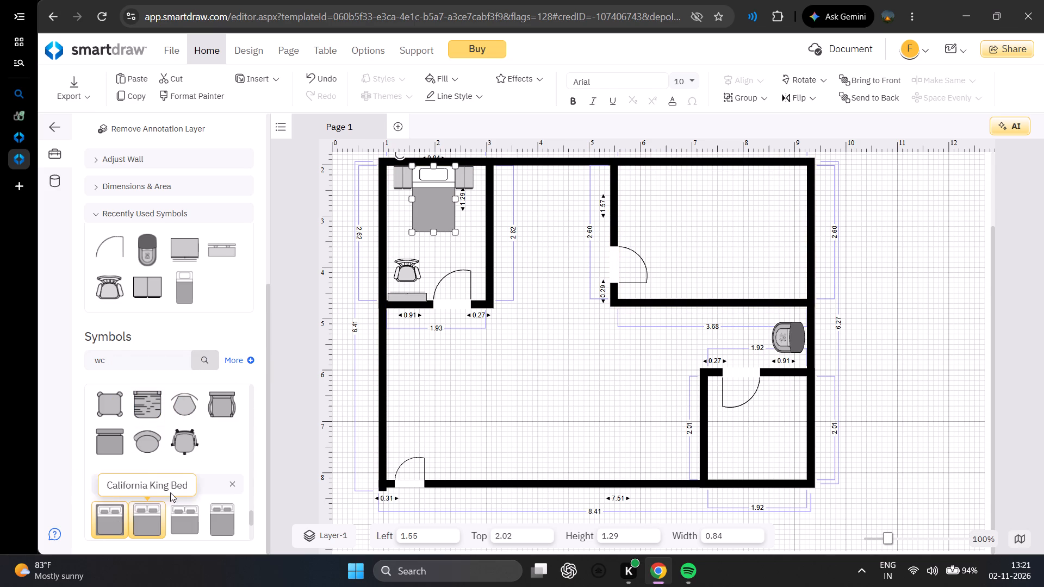
pyautogui.moveTo(170, 492); pyautogui.dragTo(713, 233)
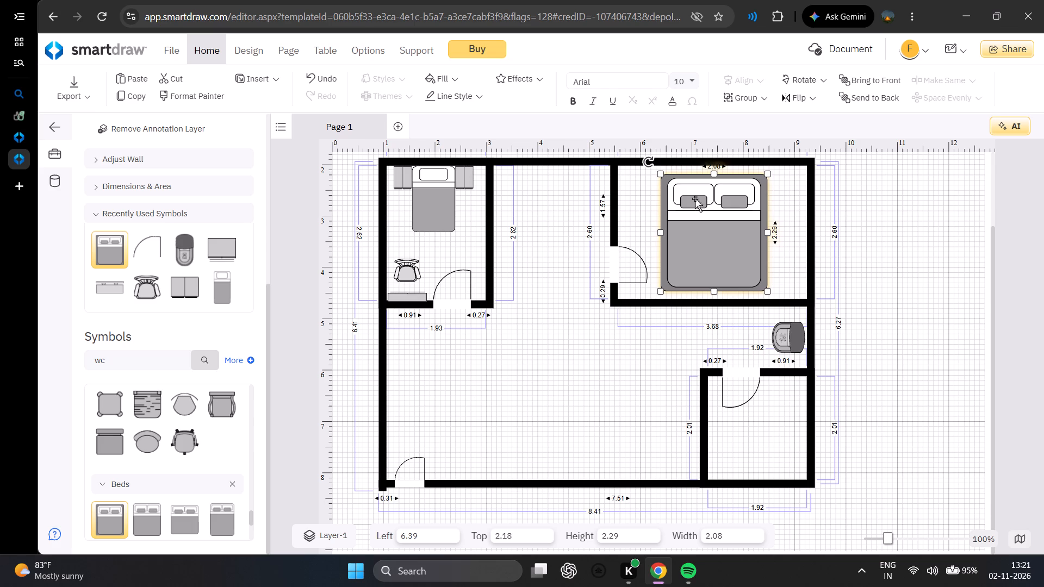
# Rotate the double bed a quarter turn so its pillows face the right-hand outer wall.
pyautogui.moveTo(646, 161); pyautogui.dragTo(772, 188)
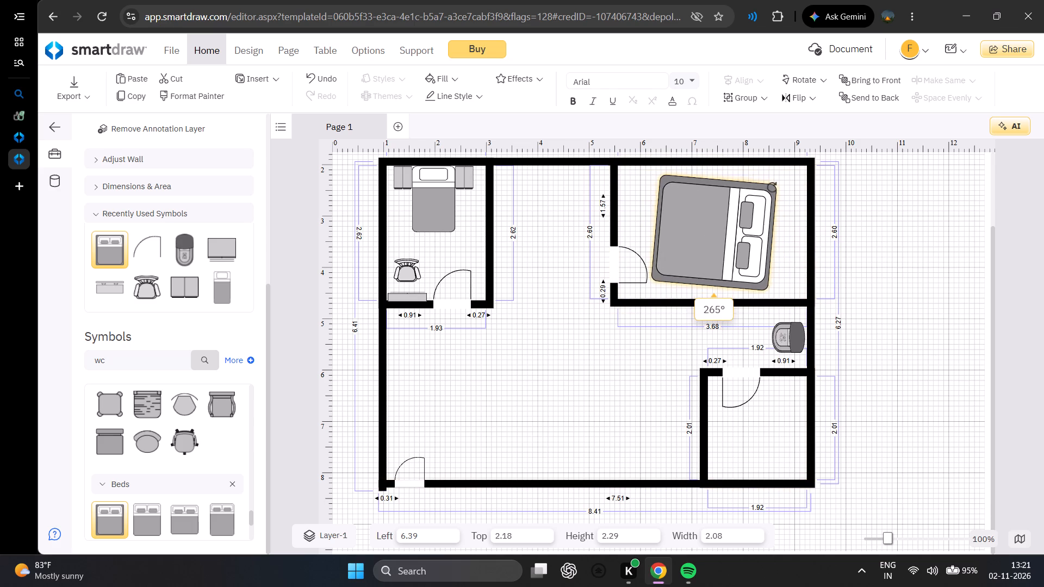
pyautogui.moveTo(772, 188); pyautogui.dragTo(762, 188)
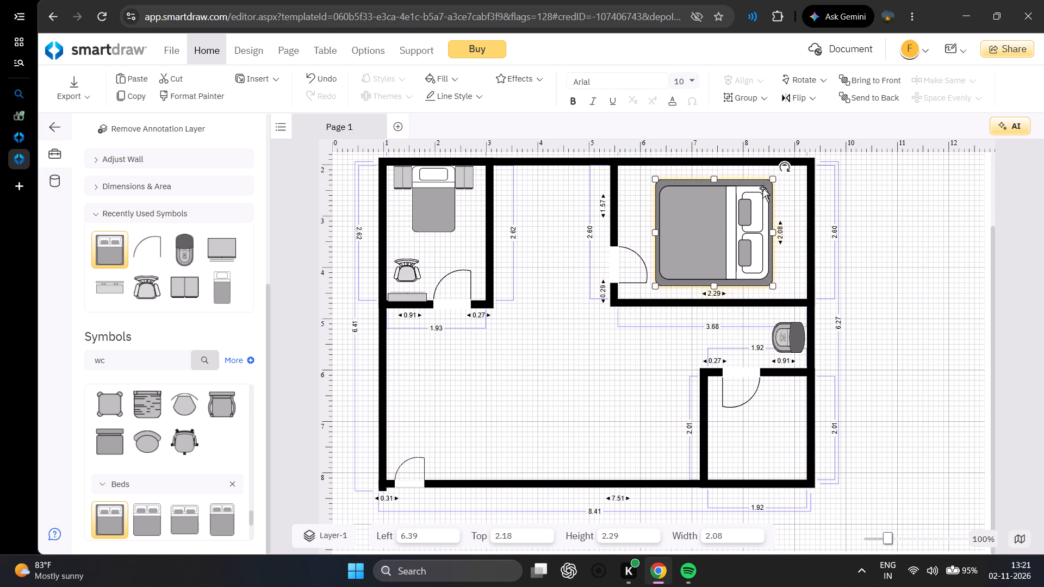
# Adjust the double bed's position near the right-hand outer wall and resize it to about 2.34 long.
pyautogui.moveTo(775, 233); pyautogui.dragTo(807, 224)
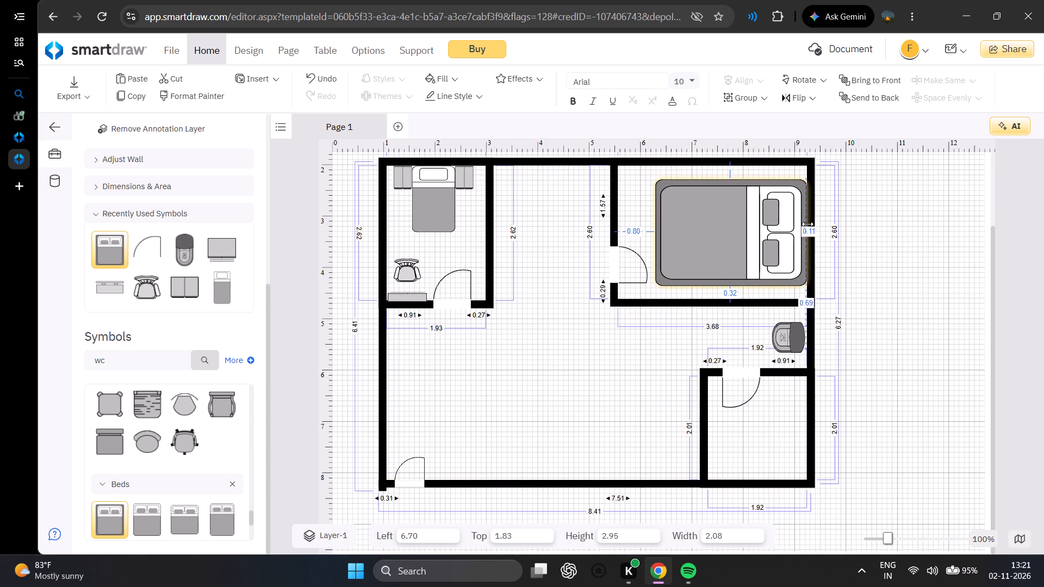
pyautogui.moveTo(807, 224); pyautogui.dragTo(807, 223)
pyautogui.moveTo(658, 233); pyautogui.dragTo(720, 221)
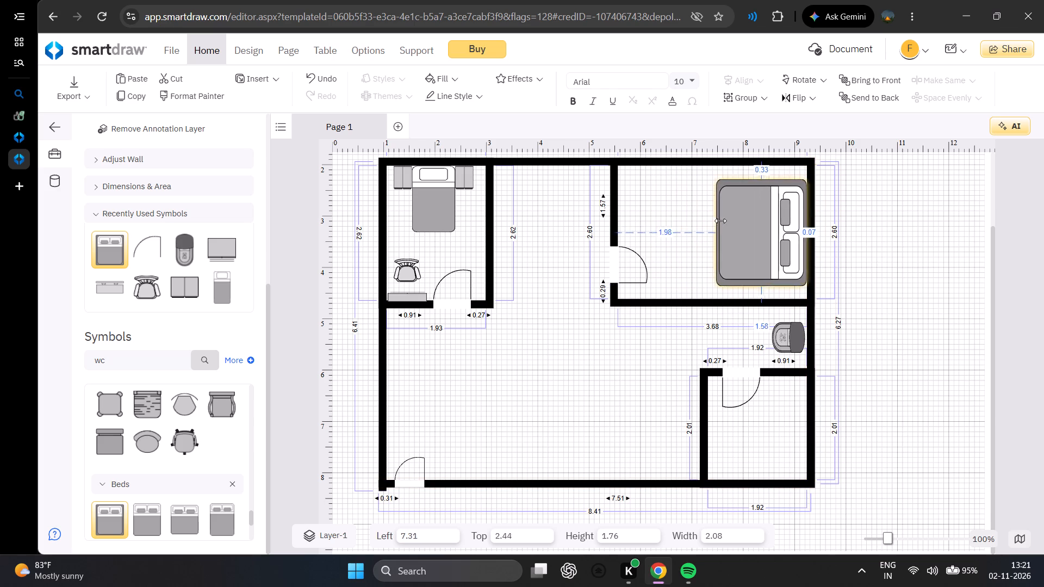
pyautogui.moveTo(720, 221); pyautogui.dragTo(759, 216)
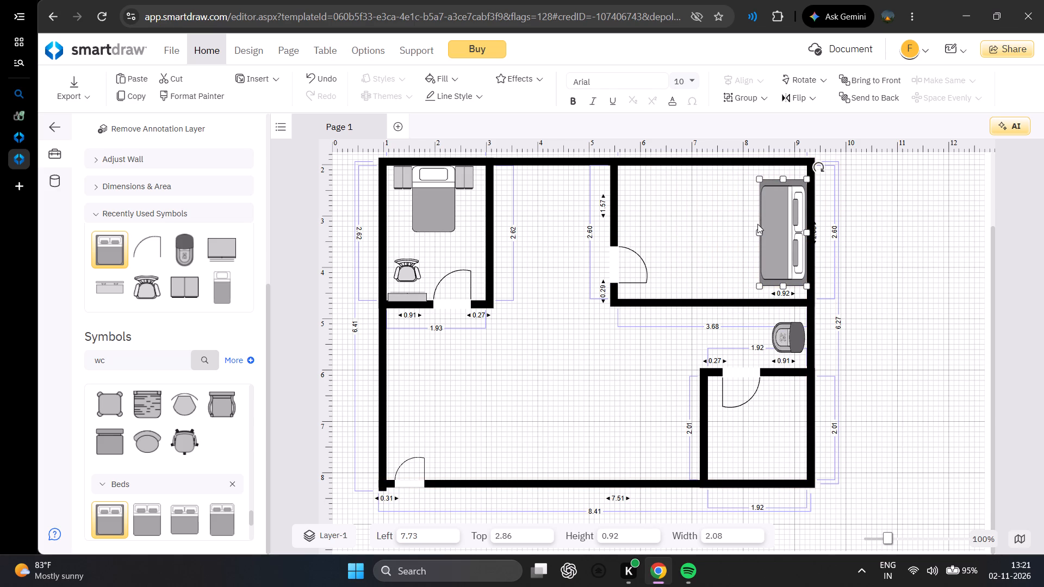
pyautogui.moveTo(759, 224); pyautogui.dragTo(743, 235)
pyautogui.moveTo(758, 234); pyautogui.dragTo(682, 251)
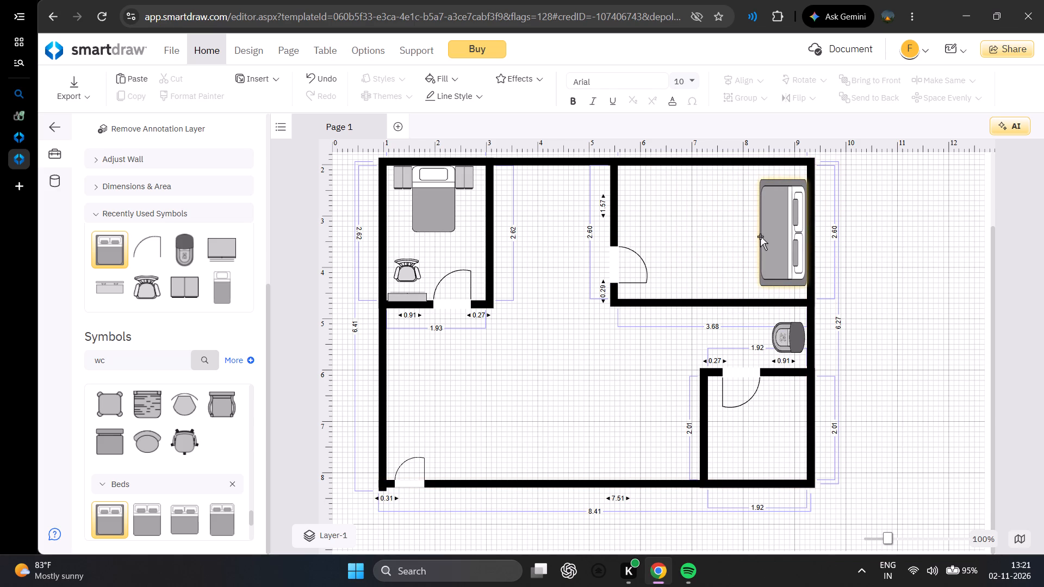
pyautogui.click(761, 236)
pyautogui.click(761, 236)
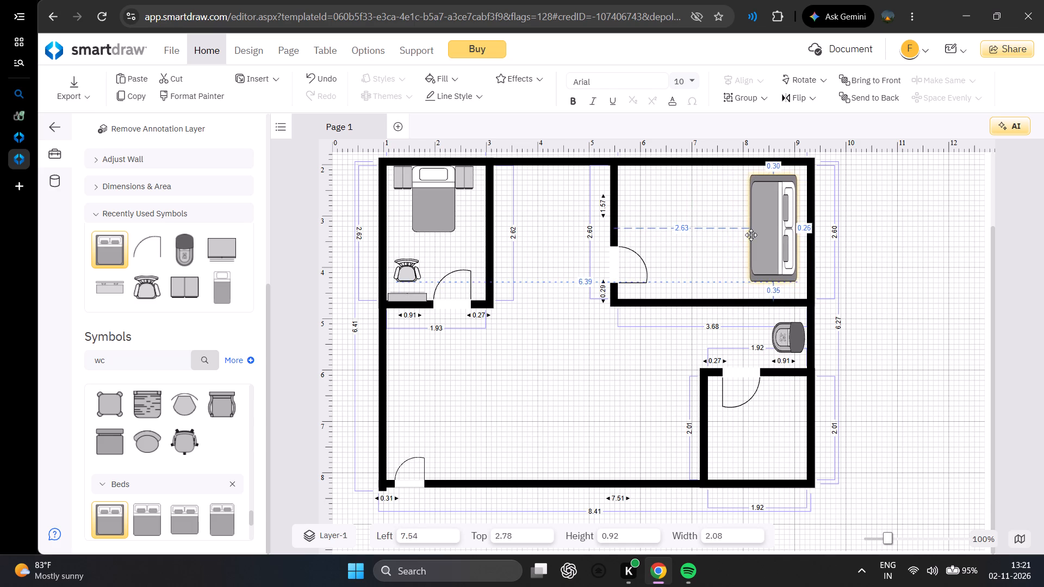
pyautogui.click(761, 241)
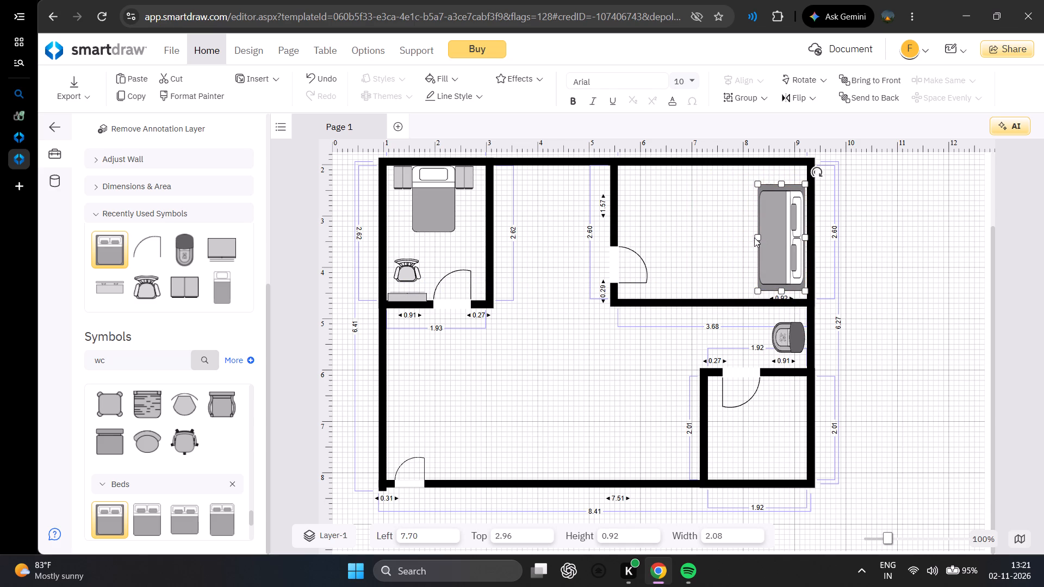
pyautogui.moveTo(756, 236); pyautogui.dragTo(687, 236)
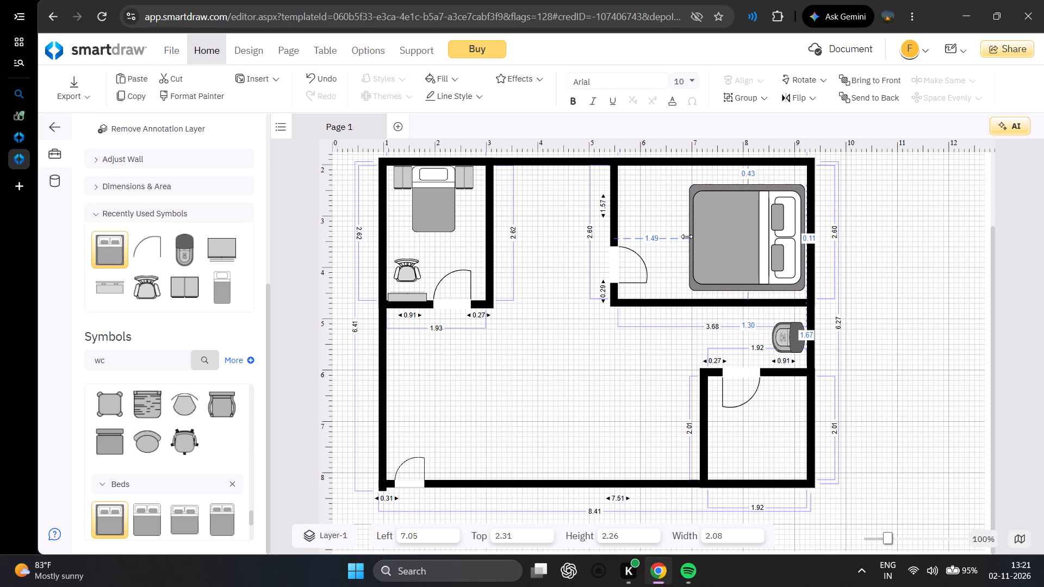
pyautogui.moveTo(687, 236); pyautogui.dragTo(684, 236)
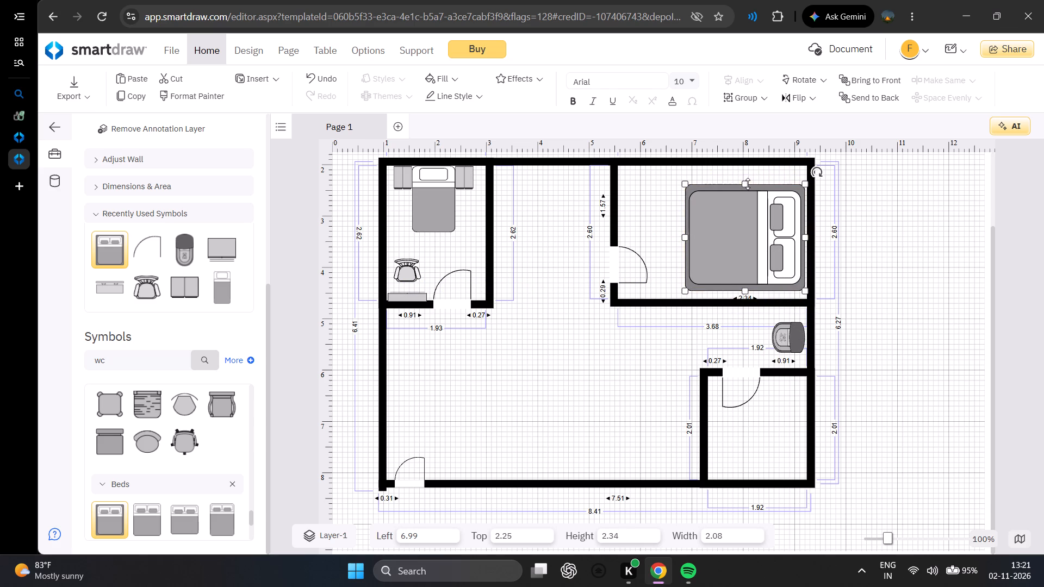
# Narrow the double bed to about 1.83 and extend its pillow end to the outer wall, about 2.41 long.
pyautogui.moveTo(748, 184); pyautogui.dragTo(747, 193)
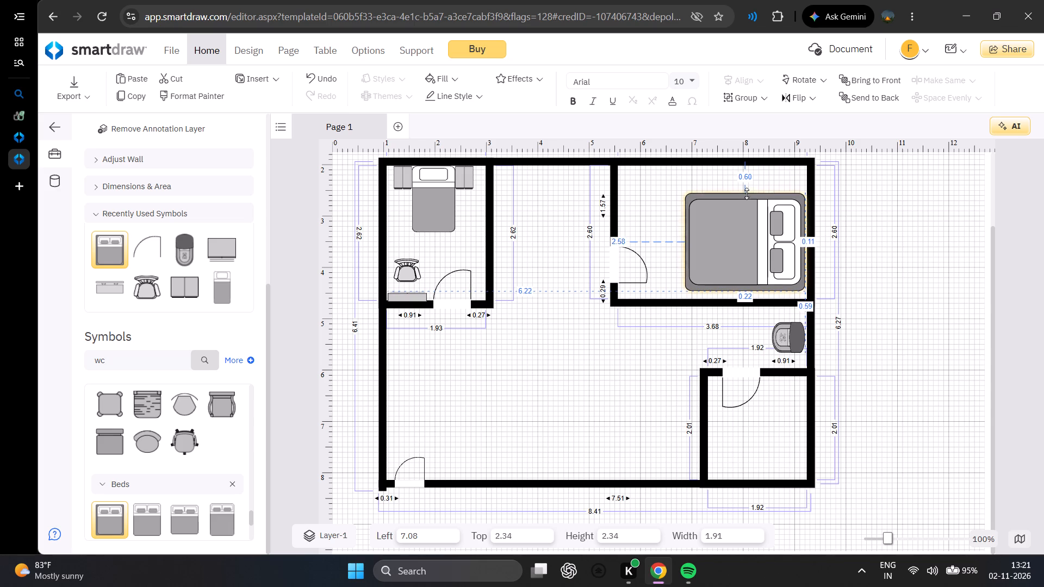
pyautogui.moveTo(747, 193); pyautogui.dragTo(747, 196)
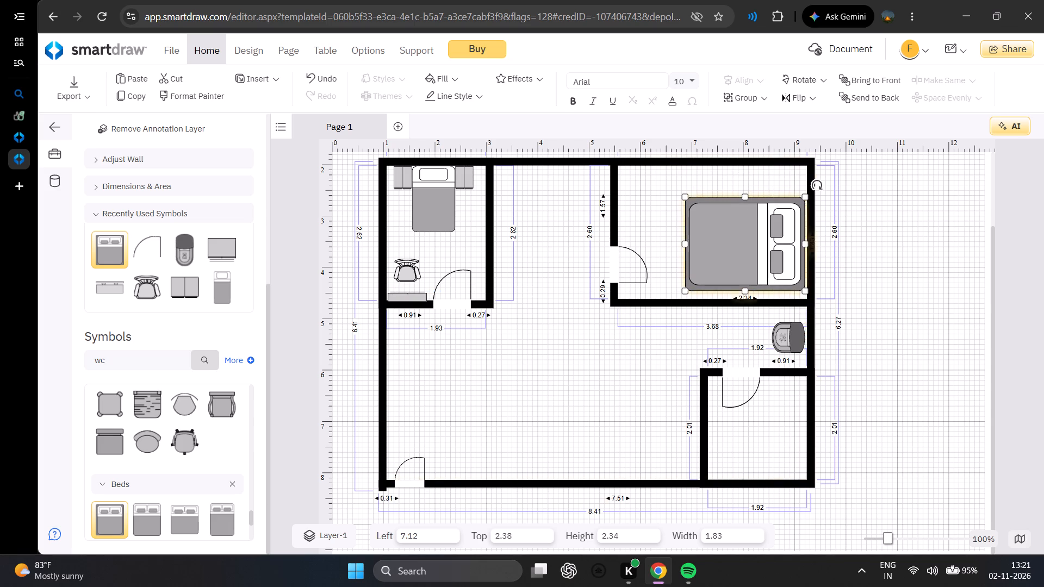
pyautogui.scroll(6, 813, 246)
pyautogui.scroll(-2, 782, 291)
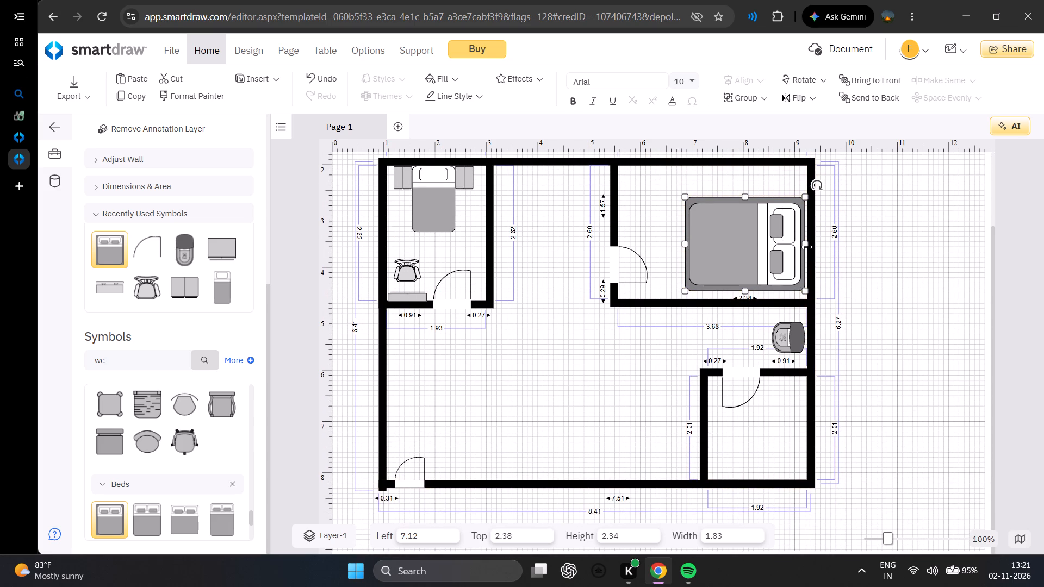
pyautogui.click(807, 247)
pyautogui.click(885, 247)
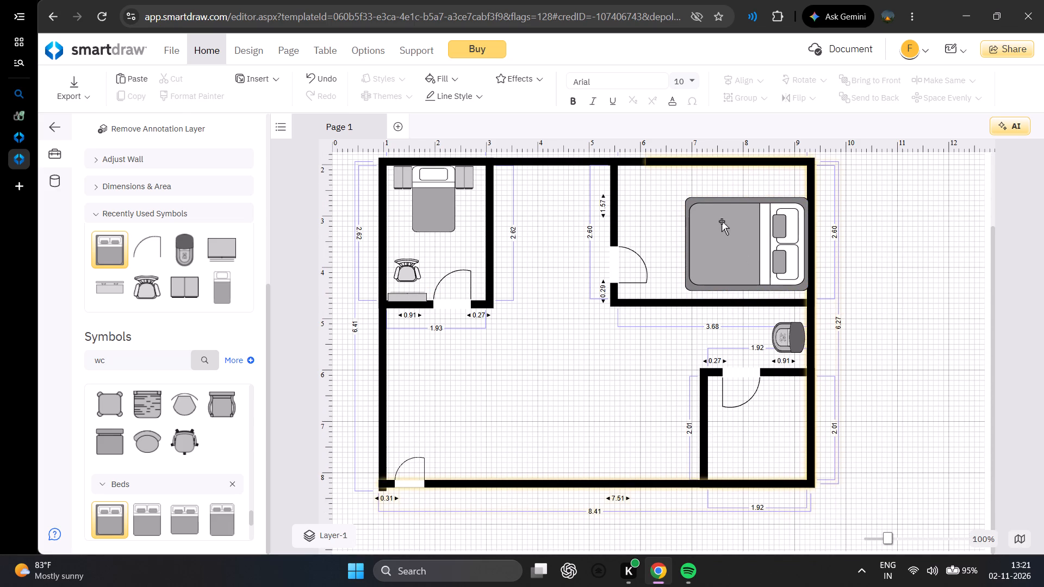
# Move the double bed into the room's lower-right corner, against the outer wall and the lower wall.
pyautogui.moveTo(750, 195); pyautogui.dragTo(752, 219)
pyautogui.click(745, 294)
pyautogui.click(748, 283)
pyautogui.moveTo(748, 283); pyautogui.dragTo(747, 290)
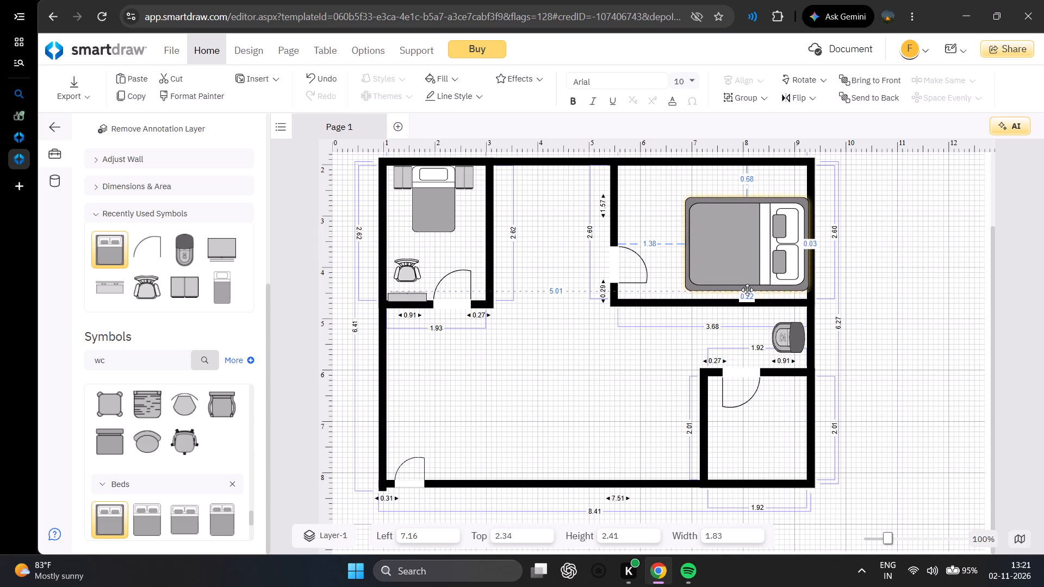
pyautogui.moveTo(747, 290); pyautogui.dragTo(752, 289)
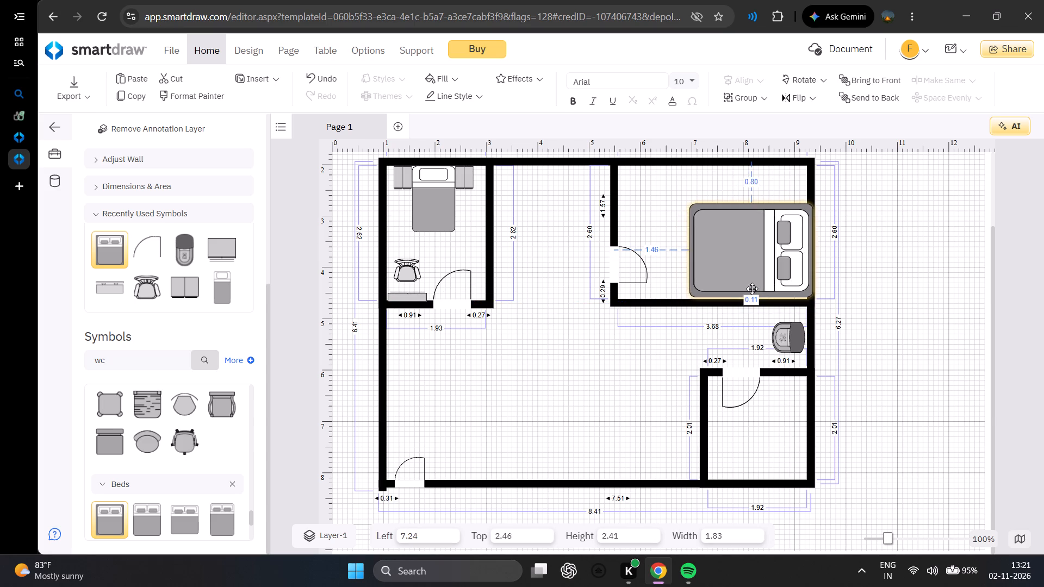
pyautogui.moveTo(752, 289); pyautogui.dragTo(749, 289)
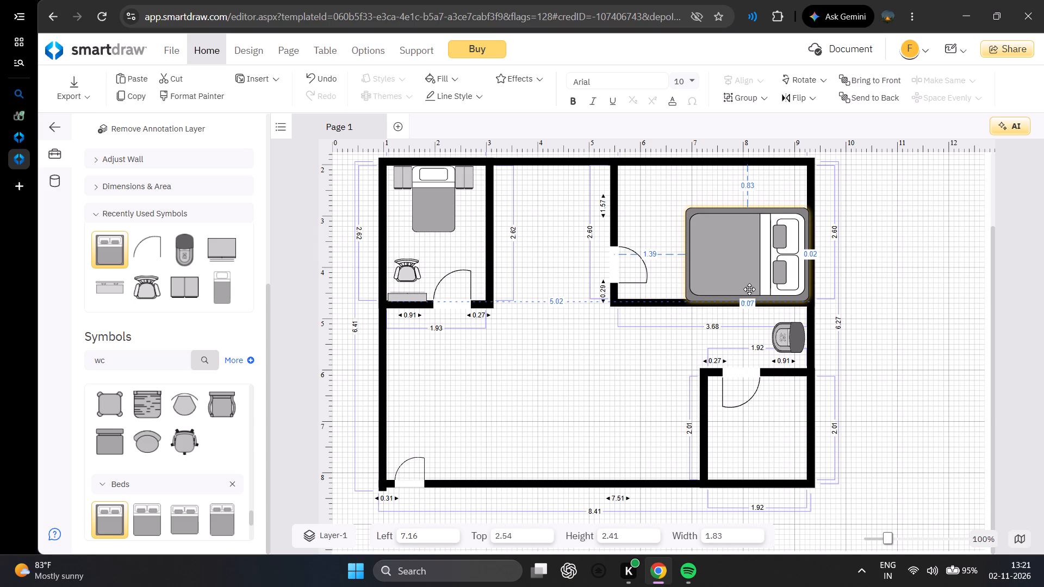
pyautogui.moveTo(749, 289); pyautogui.dragTo(749, 292)
# Narrow the double bed to about 1.43 from its upper side, keeping it in the room's lower-right corner.
pyautogui.scroll(6, 817, 305)
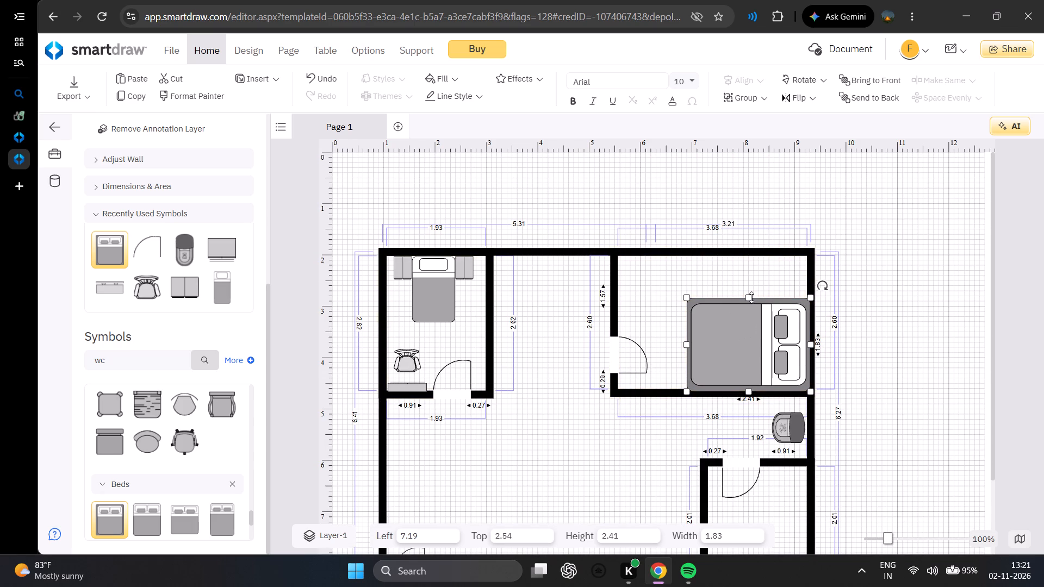
pyautogui.moveTo(751, 297); pyautogui.dragTo(751, 309)
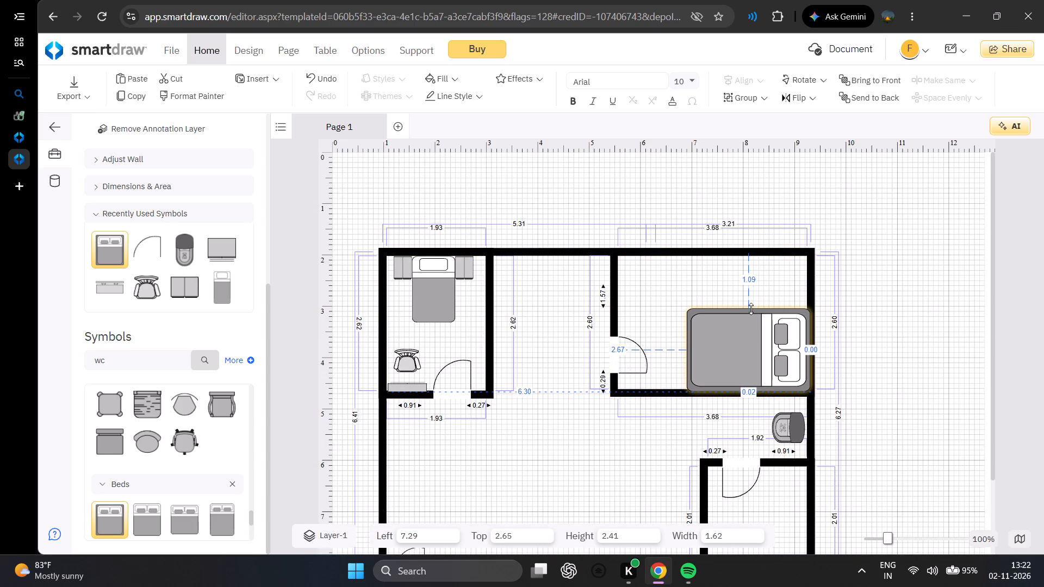
pyautogui.moveTo(751, 309); pyautogui.dragTo(745, 317)
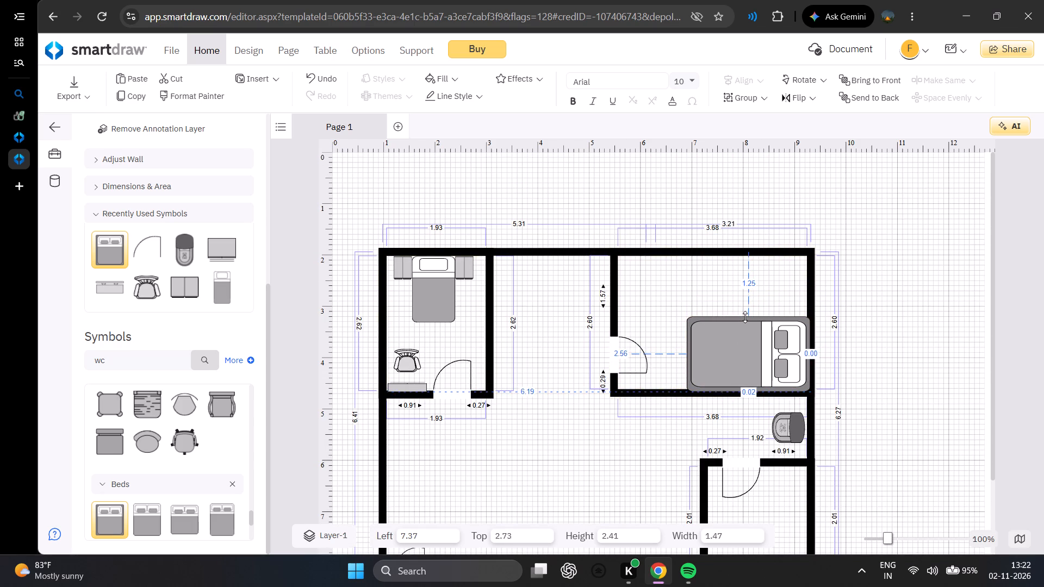
pyautogui.moveTo(745, 317); pyautogui.dragTo(744, 319)
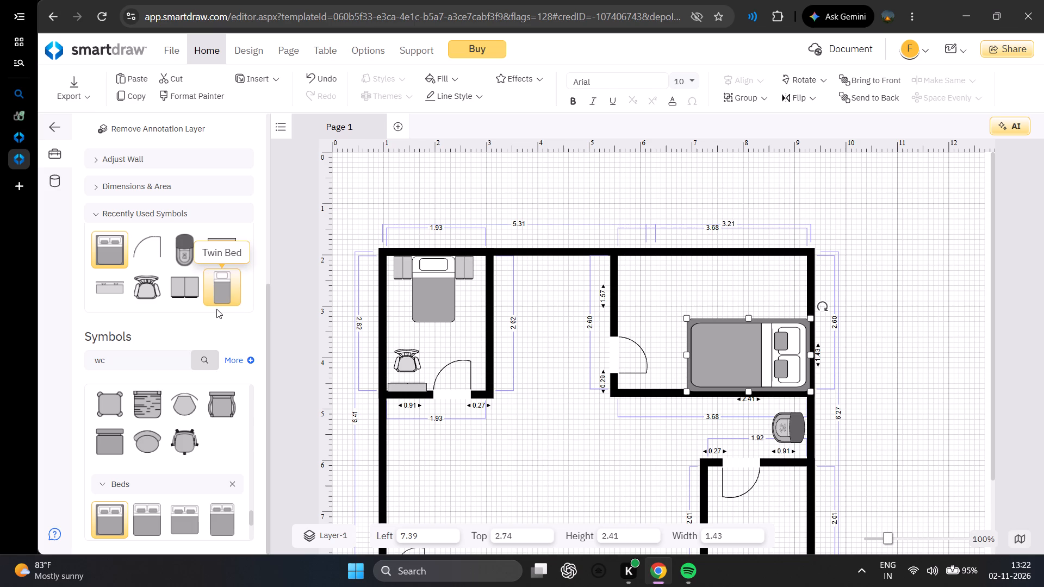
# Browse the symbol library's bed, chair, storage furniture and door categories for another furnishing for the double bedroom.
pyautogui.scroll(-2, 173, 332)
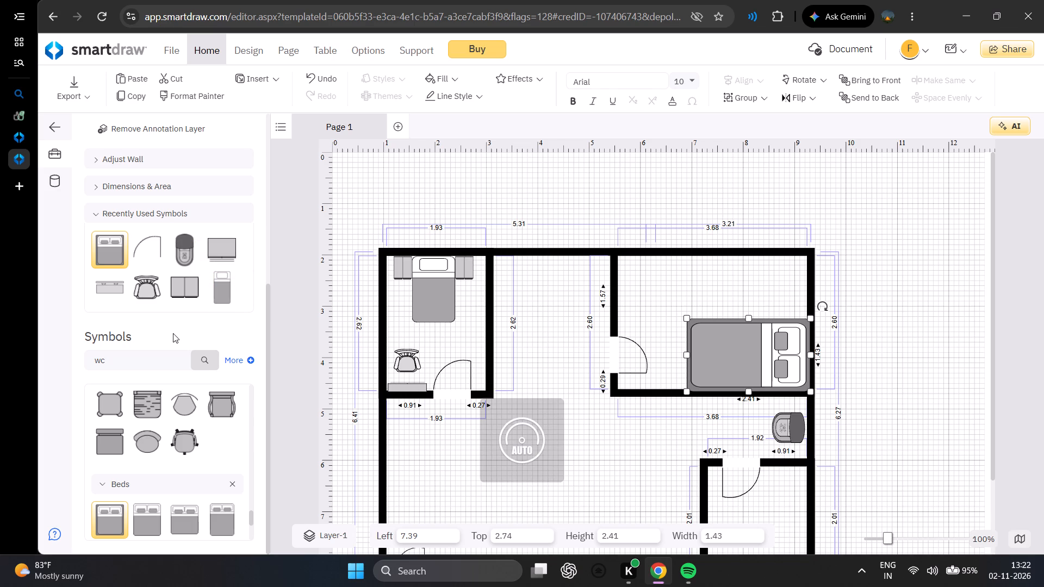
pyautogui.scroll(-8, 173, 333)
pyautogui.scroll(10, 189, 430)
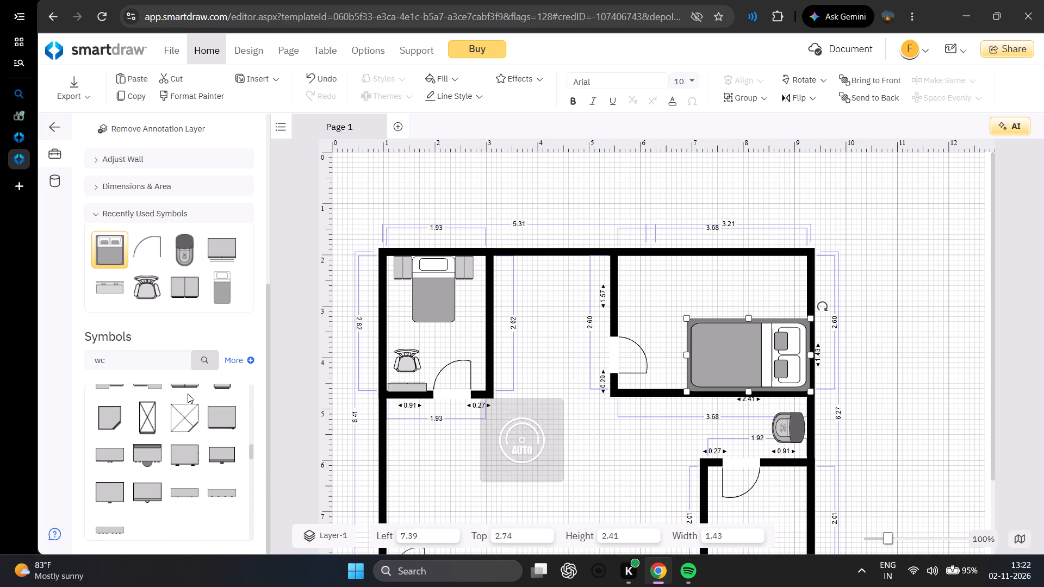
pyautogui.scroll(2, 173, 428)
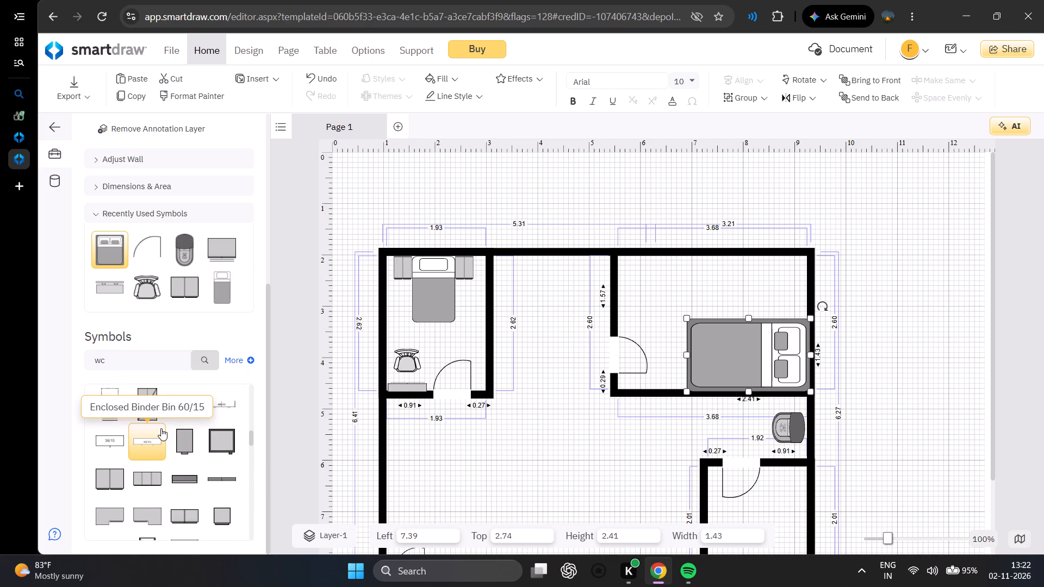
pyautogui.scroll(3, 161, 428)
pyautogui.scroll(-1, 160, 426)
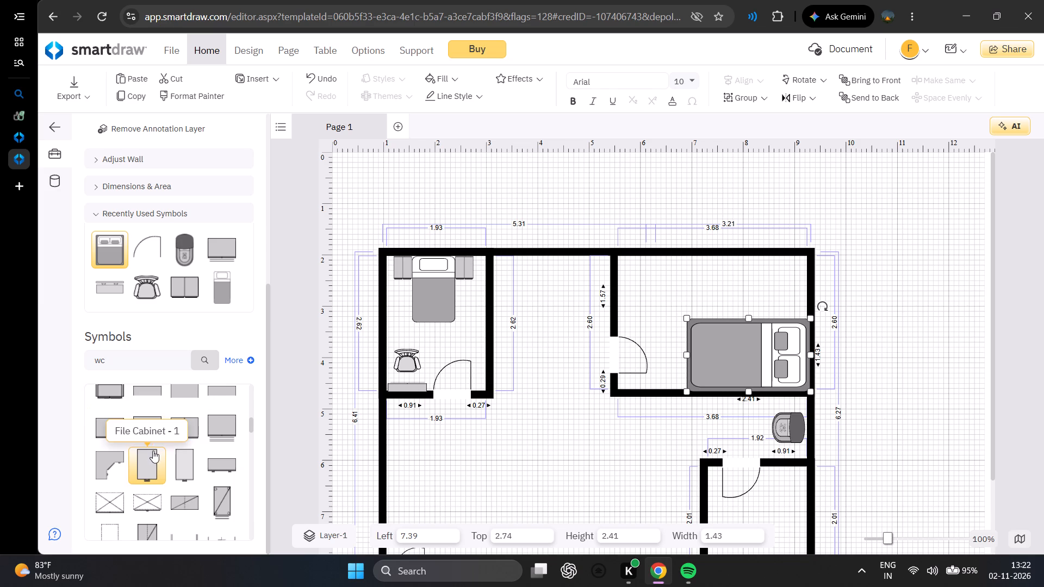
pyautogui.scroll(-2, 148, 457)
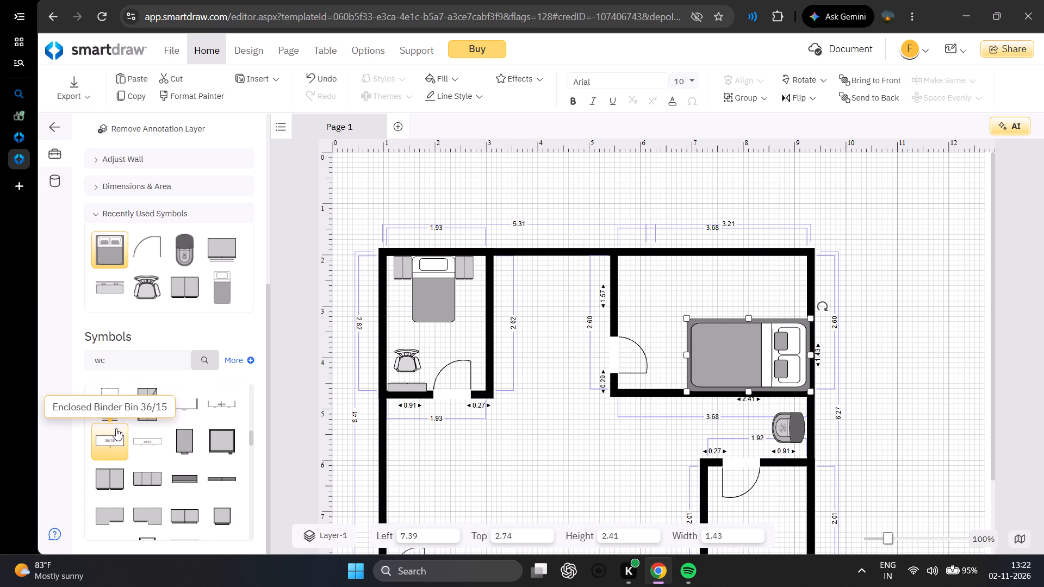
pyautogui.scroll(-1, 115, 428)
pyautogui.scroll(3, 115, 431)
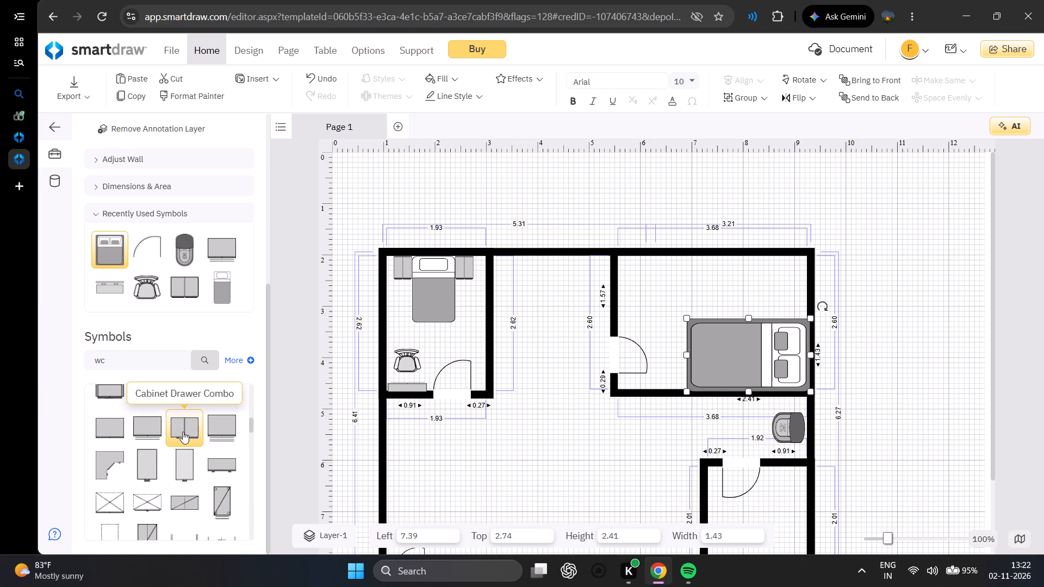
pyautogui.scroll(7, 183, 432)
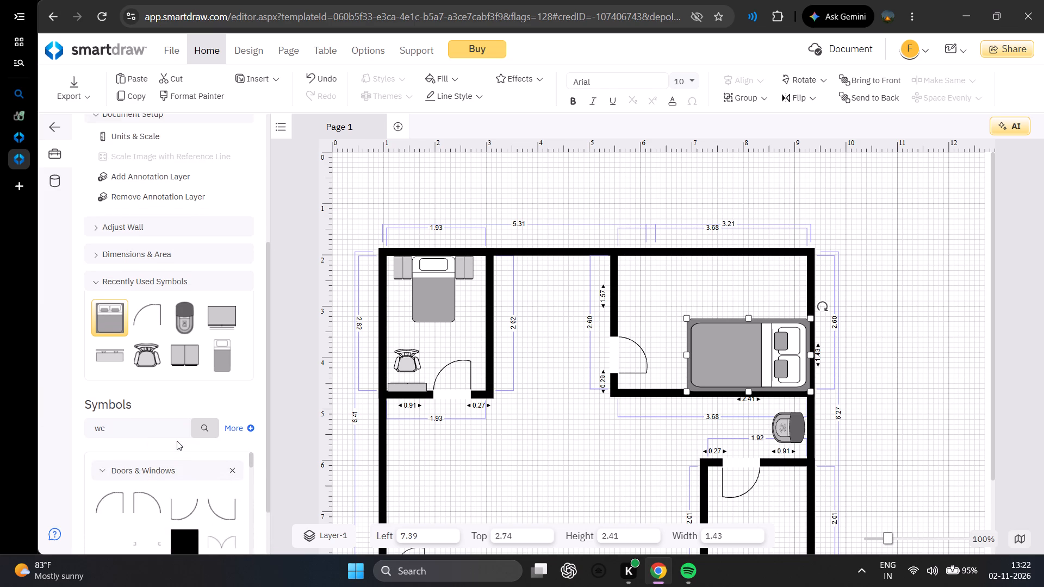
pyautogui.scroll(-6, 177, 441)
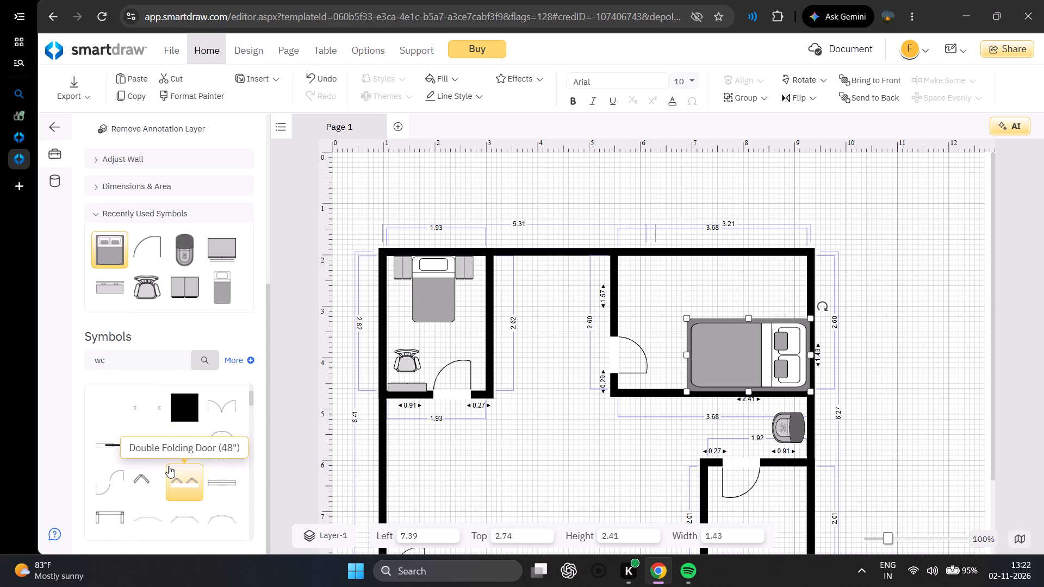
pyautogui.scroll(-3, 169, 467)
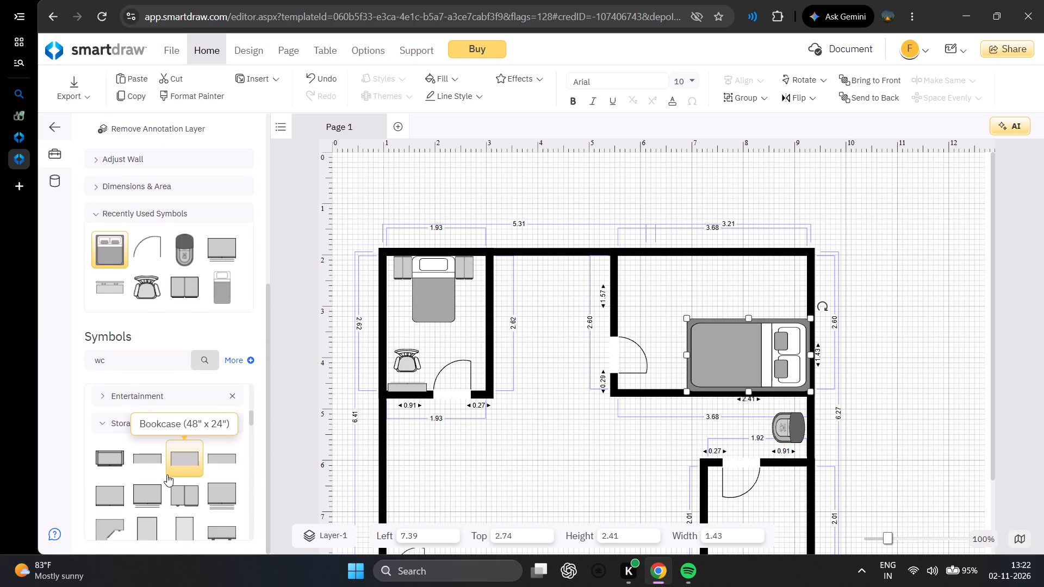
# Insert the Double Drawers storage symbol and place it along the double bedroom's upper wall near the outer wall, about 7.38 left and 2.02 top.
pyautogui.scroll(-1, 152, 479)
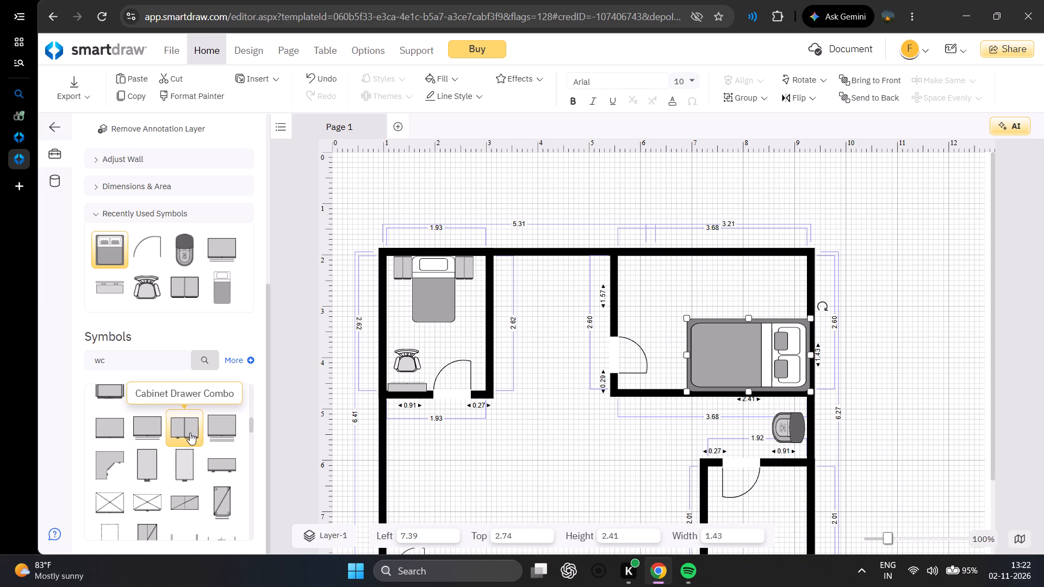
pyautogui.scroll(-2, 190, 433)
pyautogui.scroll(2, 188, 433)
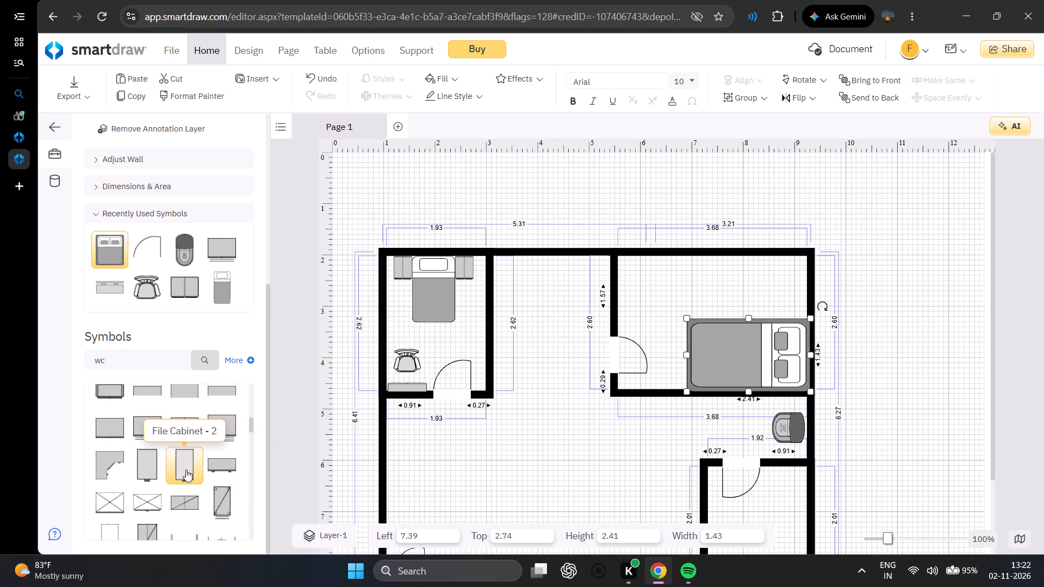
pyautogui.scroll(-2, 145, 495)
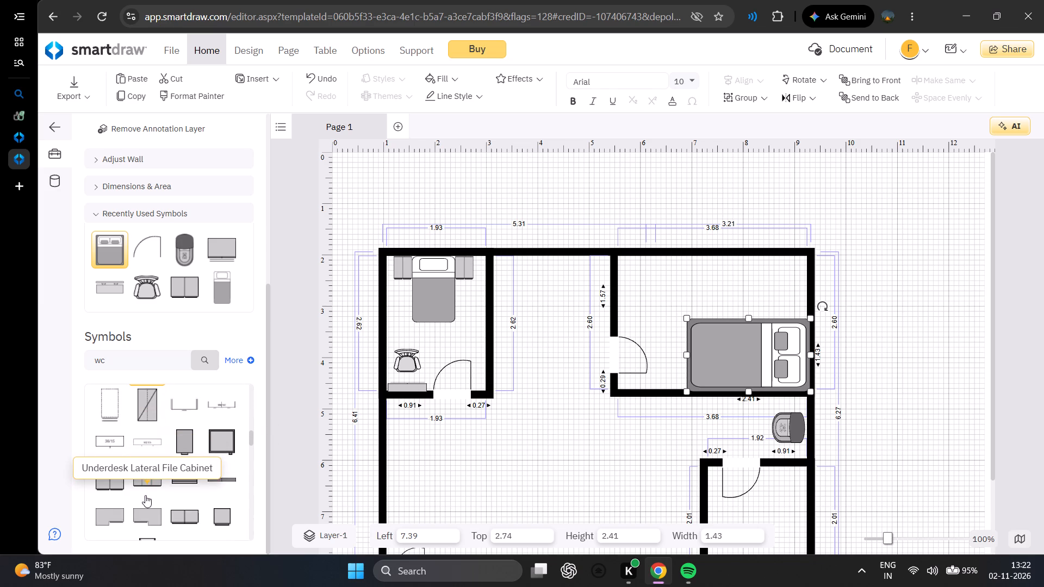
pyautogui.scroll(-1, 145, 495)
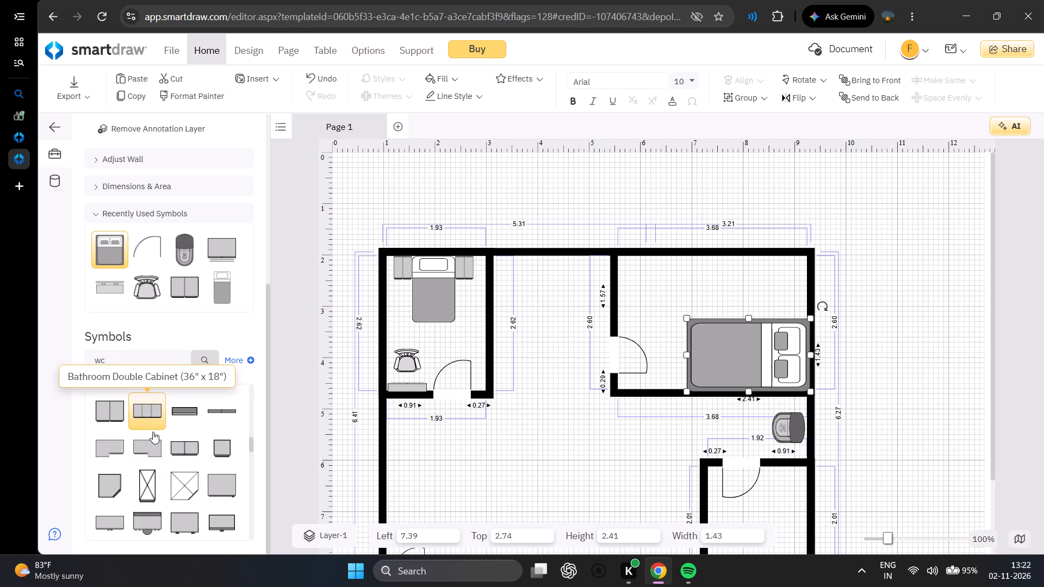
pyautogui.scroll(-2, 152, 435)
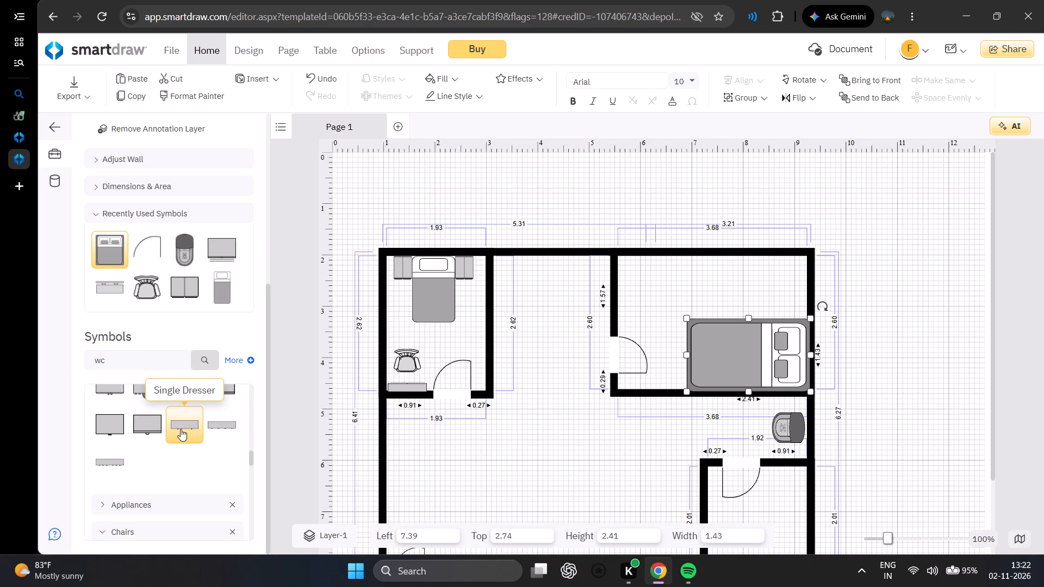
pyautogui.click(215, 428)
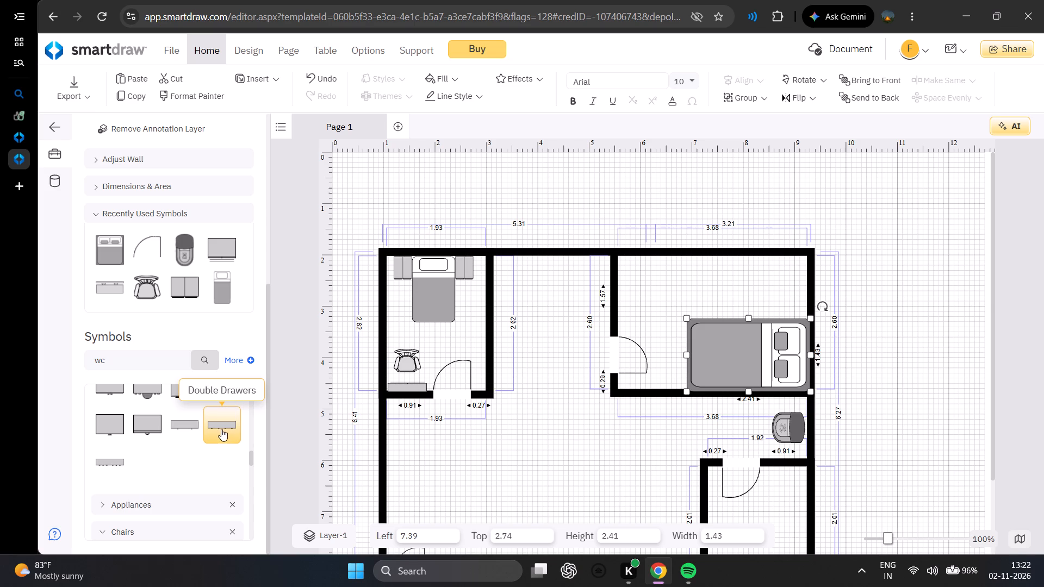
pyautogui.click(223, 427)
pyautogui.tripleClick(221, 424)
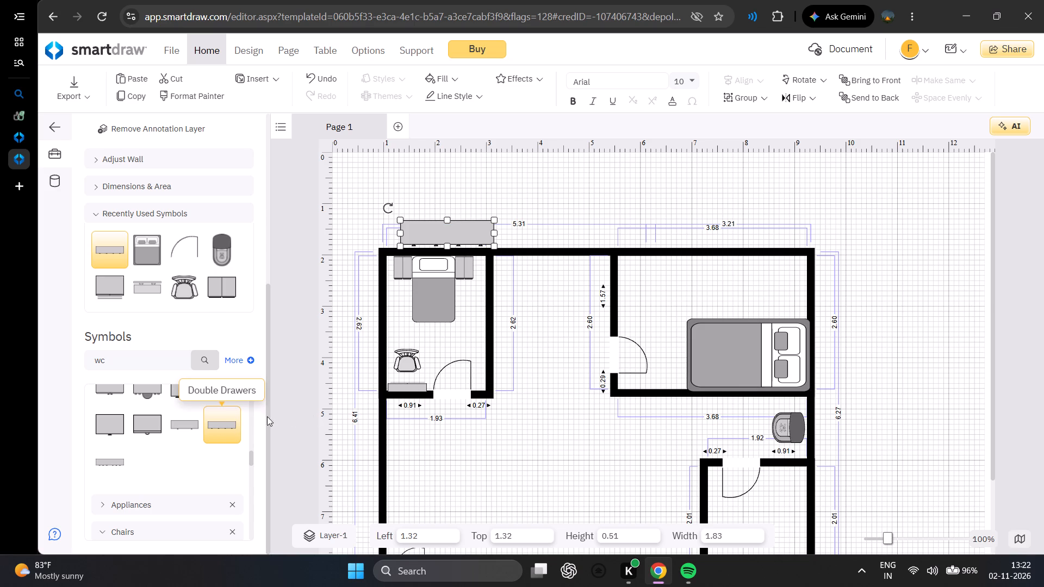
pyautogui.moveTo(451, 228); pyautogui.dragTo(747, 291)
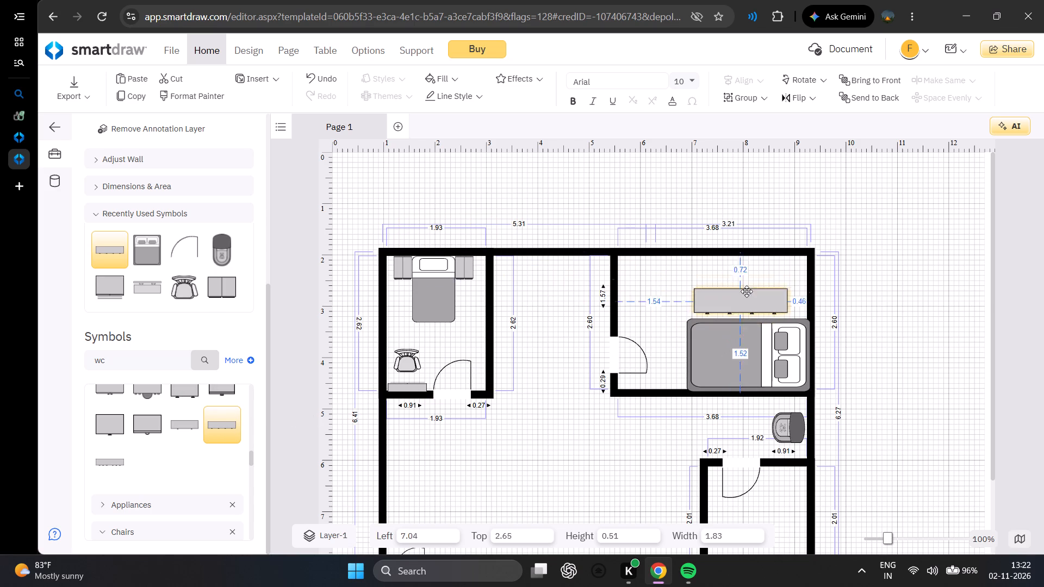
pyautogui.moveTo(747, 291); pyautogui.dragTo(766, 267)
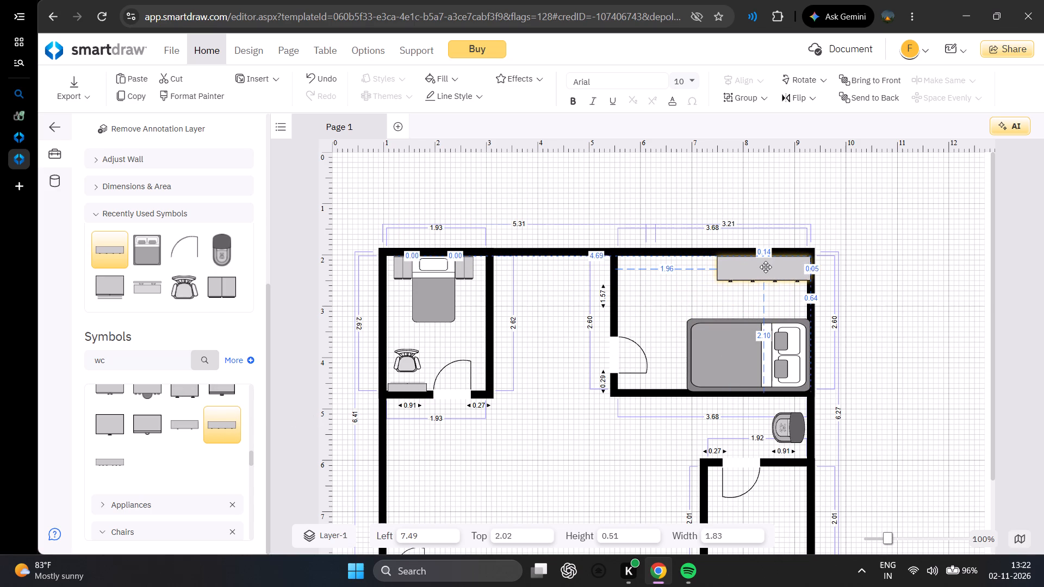
pyautogui.moveTo(766, 267); pyautogui.dragTo(763, 265)
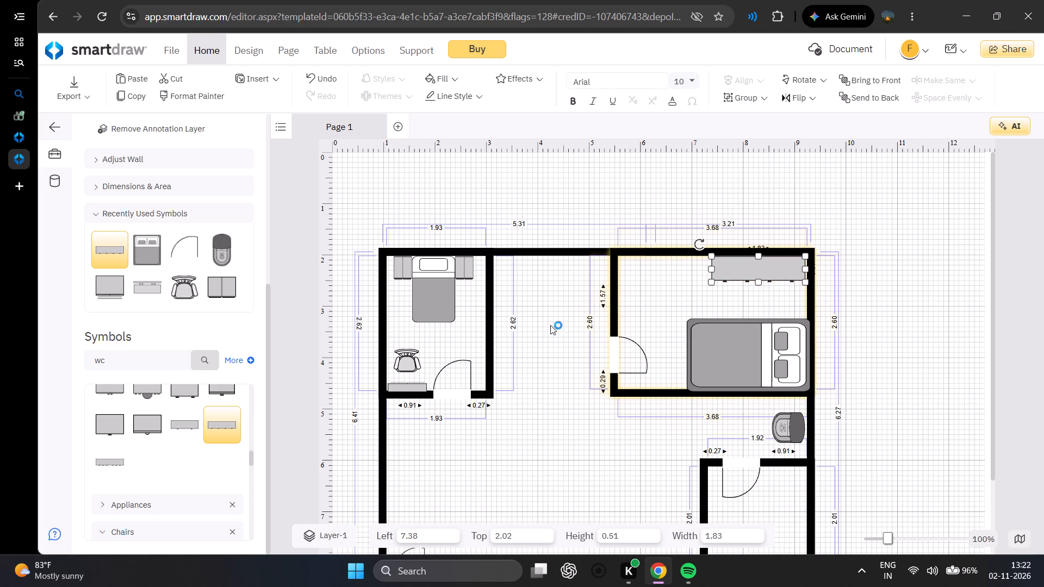
# Look over the whole floor plan and browse the chair, bed and storage furniture symbols for further furnishings.
pyautogui.moveTo(509, 336); pyautogui.dragTo(627, 252, button='middle')
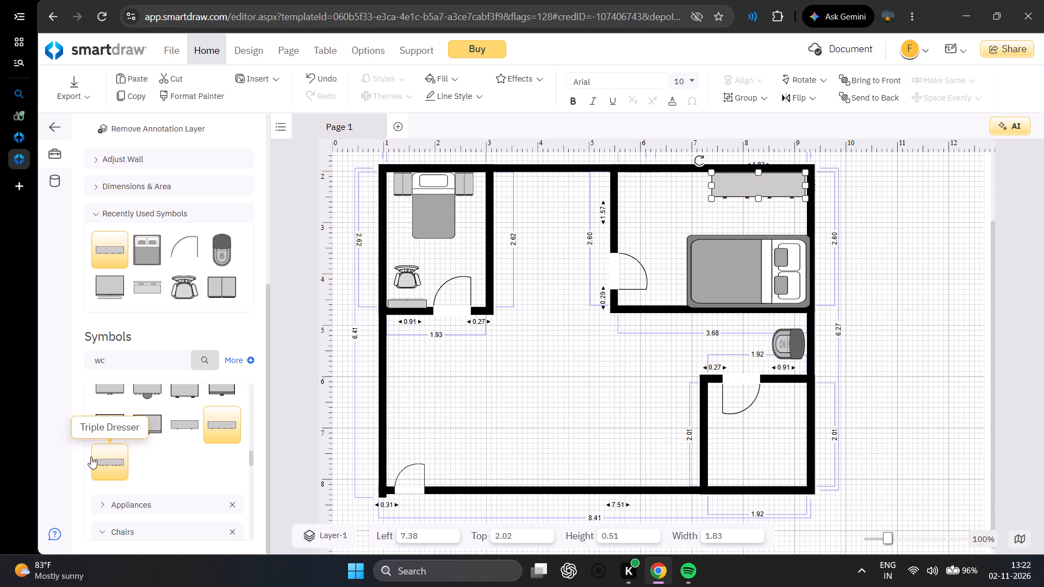
pyautogui.scroll(-1, 188, 446)
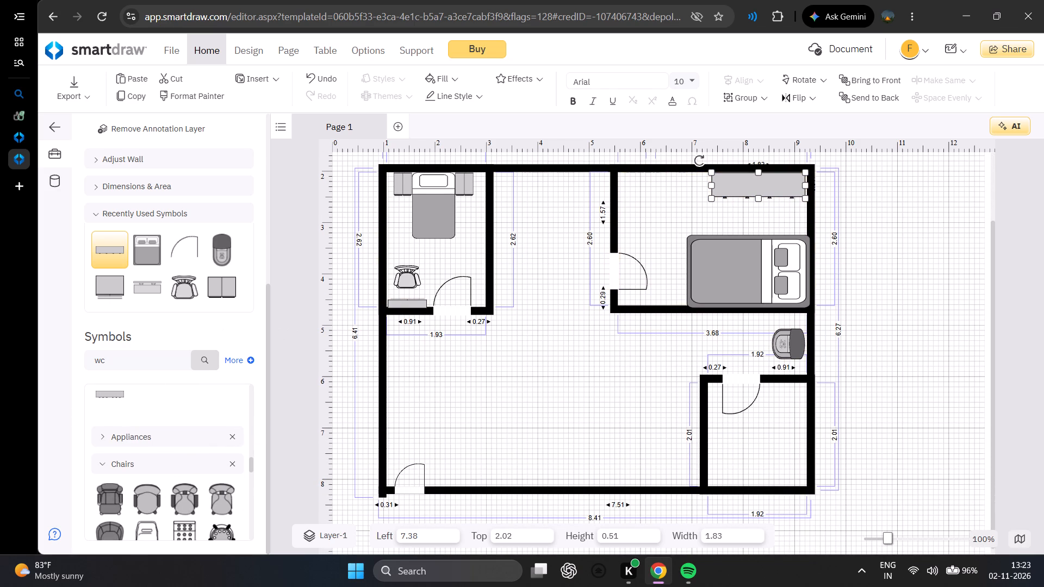
pyautogui.scroll(-6, 179, 441)
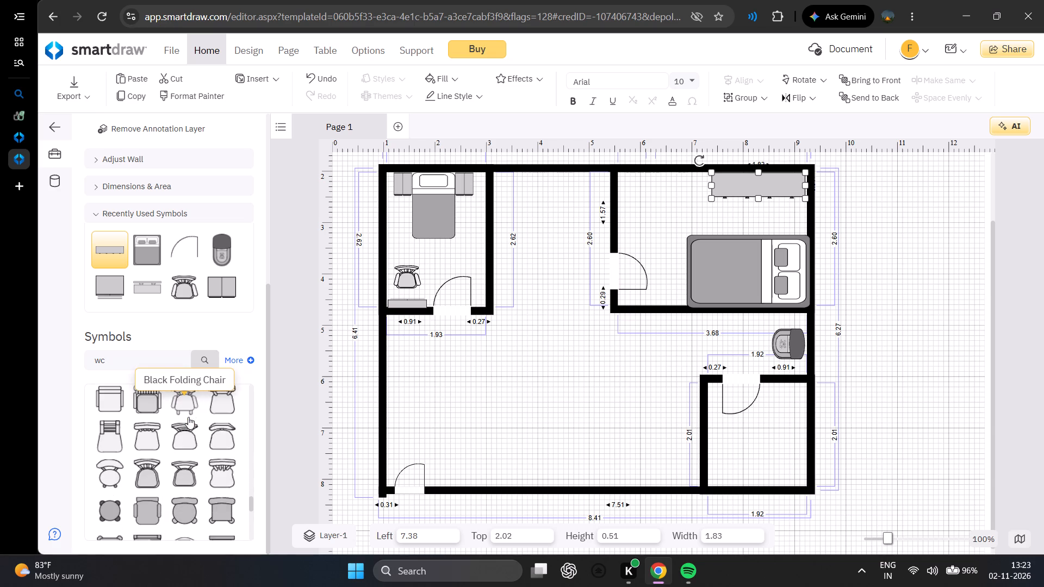
pyautogui.scroll(-7, 188, 417)
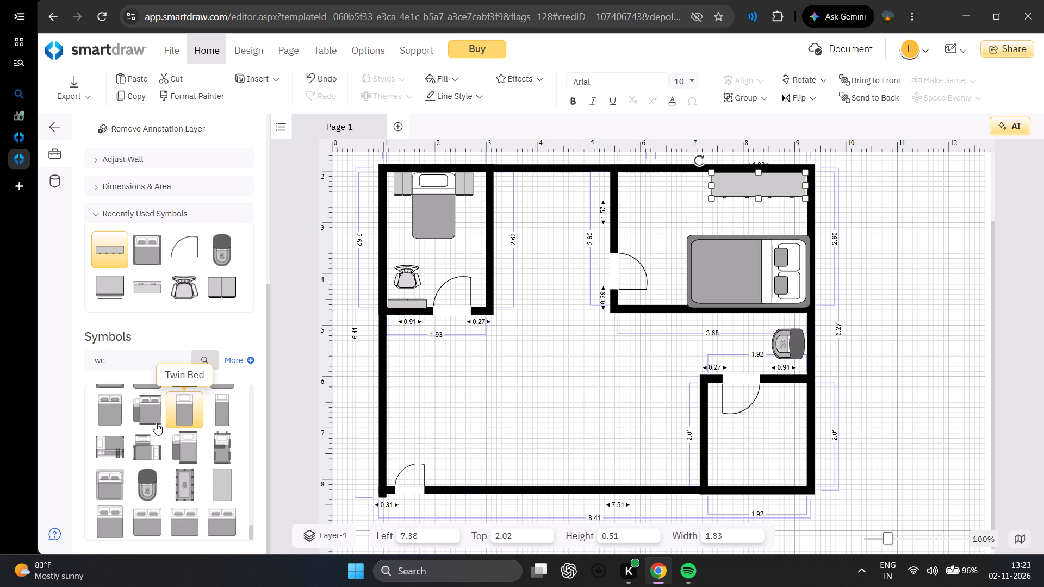
pyautogui.scroll(-10, 156, 423)
pyautogui.scroll(-7, 140, 464)
pyautogui.scroll(6, 140, 461)
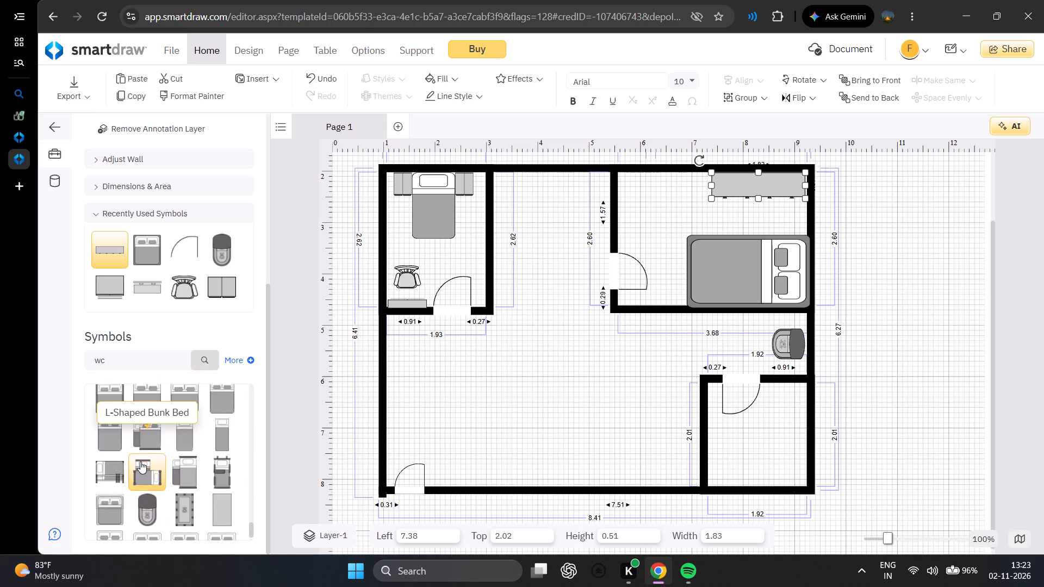
pyautogui.scroll(-7, 140, 461)
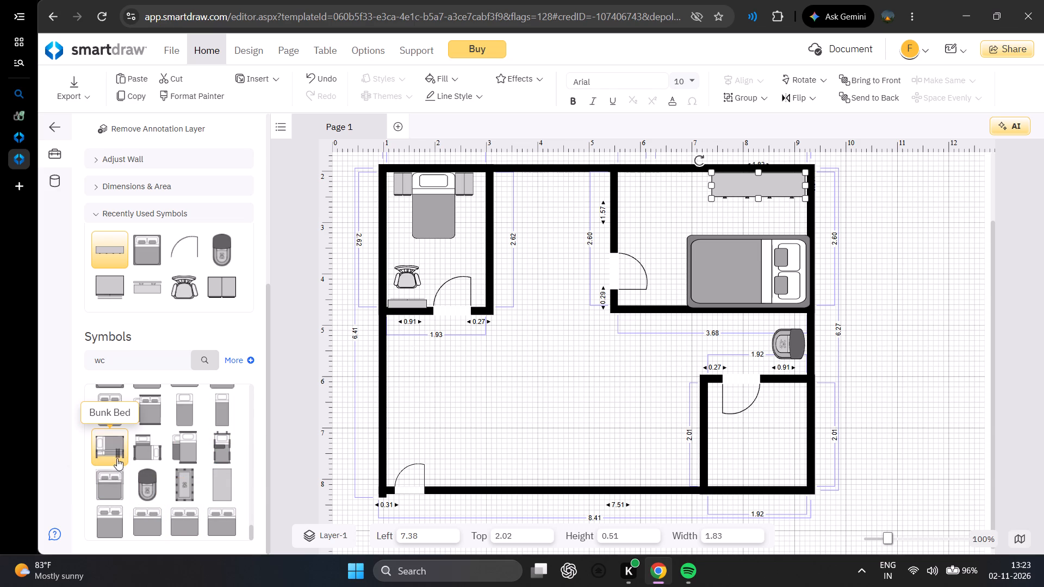
pyautogui.scroll(3, 118, 453)
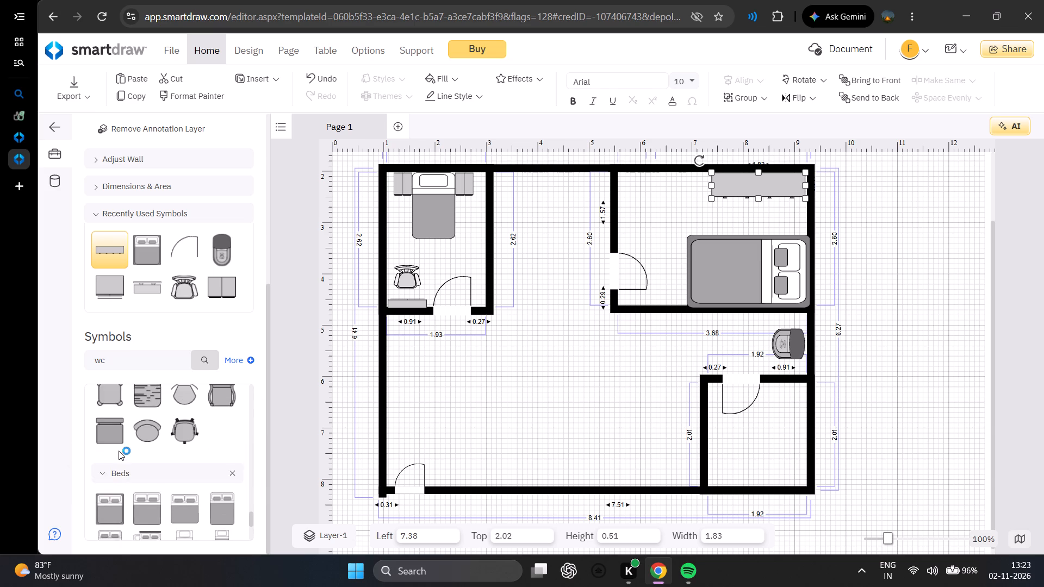
pyautogui.scroll(7, 119, 451)
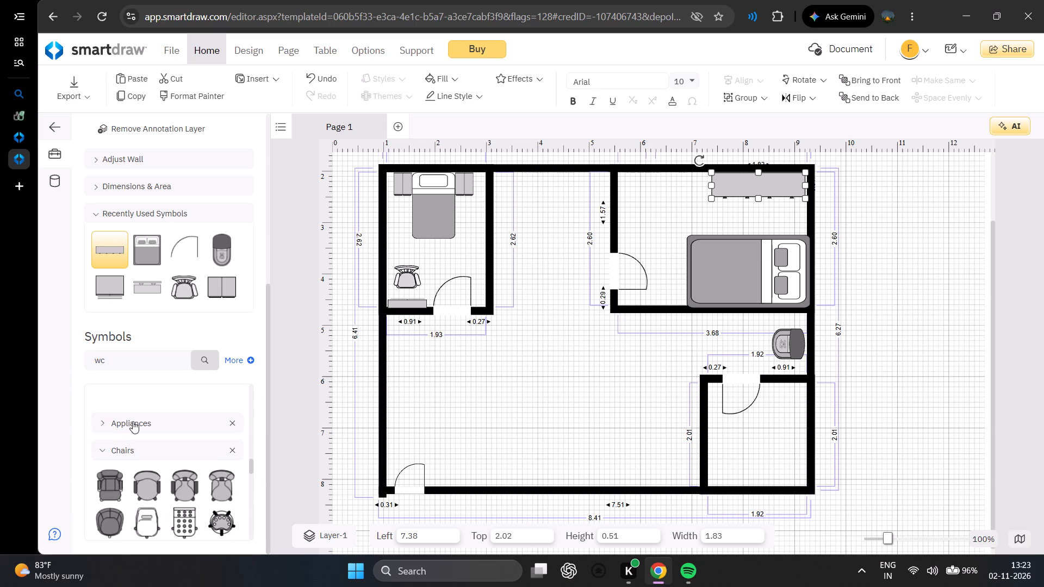
pyautogui.scroll(7, 169, 415)
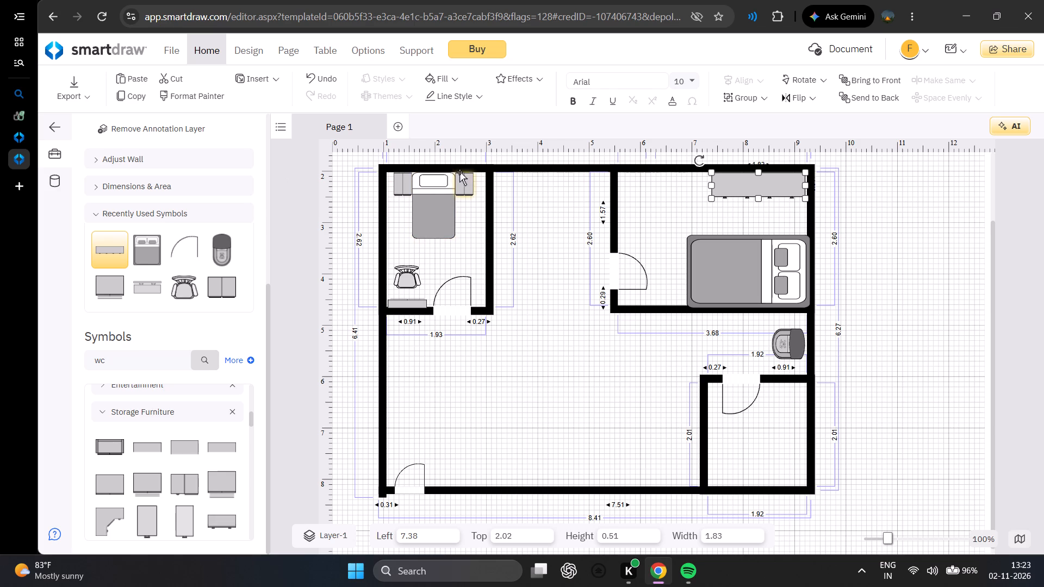
pyautogui.scroll(-1, 648, 324)
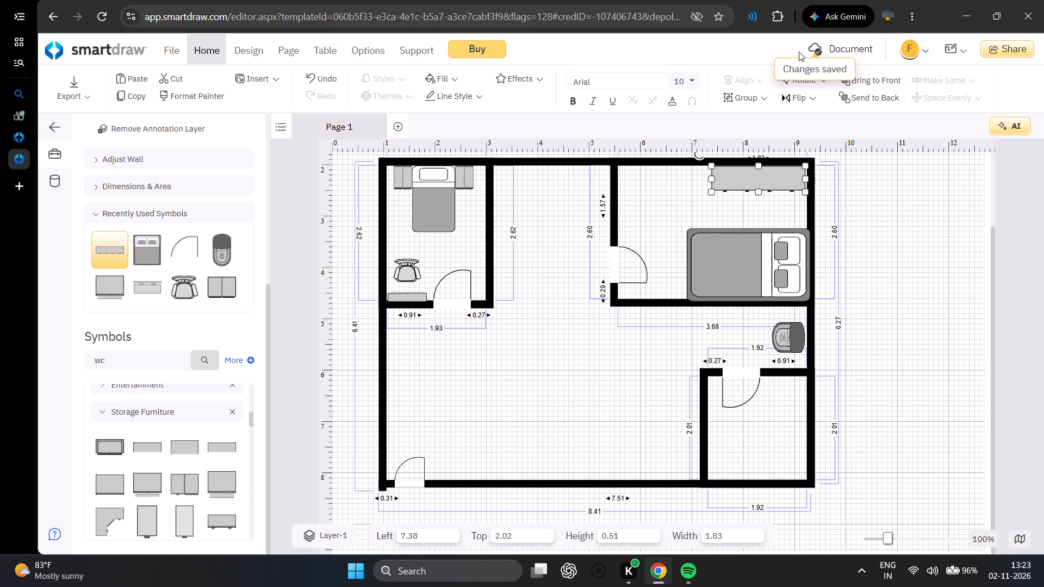
# Save the floor plan document.
pyautogui.hotkey('ctrl', 's')
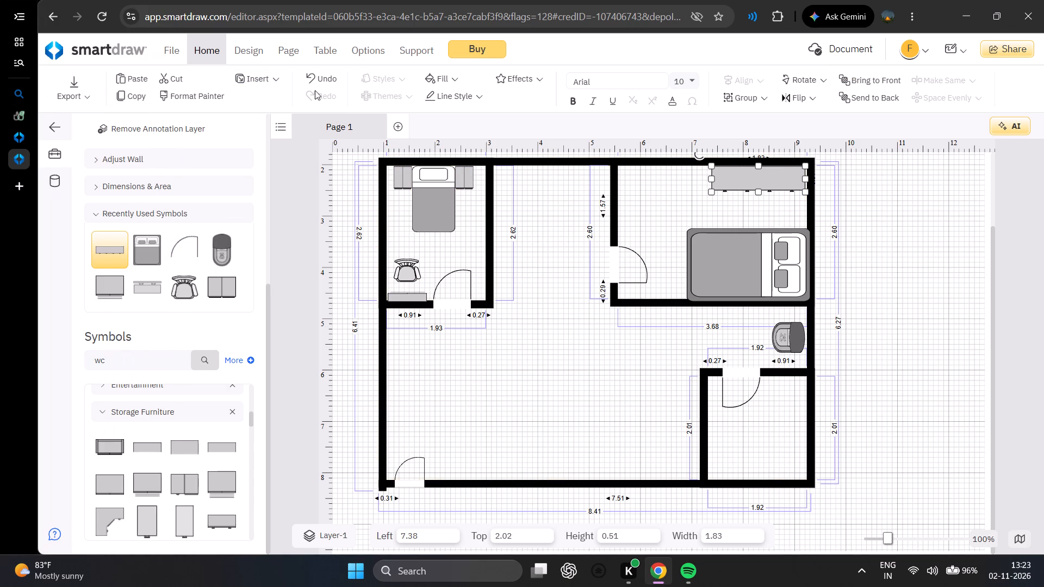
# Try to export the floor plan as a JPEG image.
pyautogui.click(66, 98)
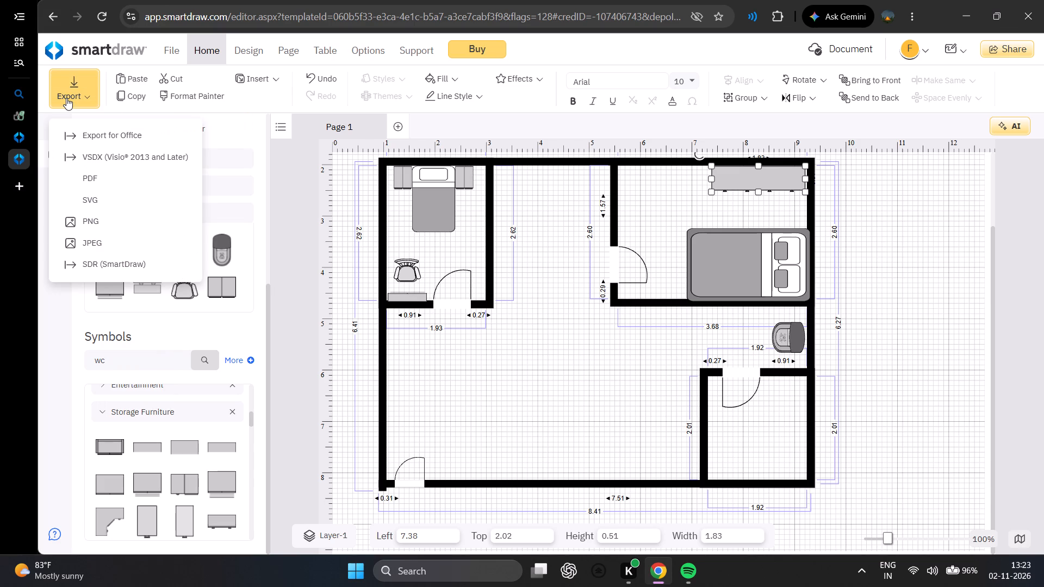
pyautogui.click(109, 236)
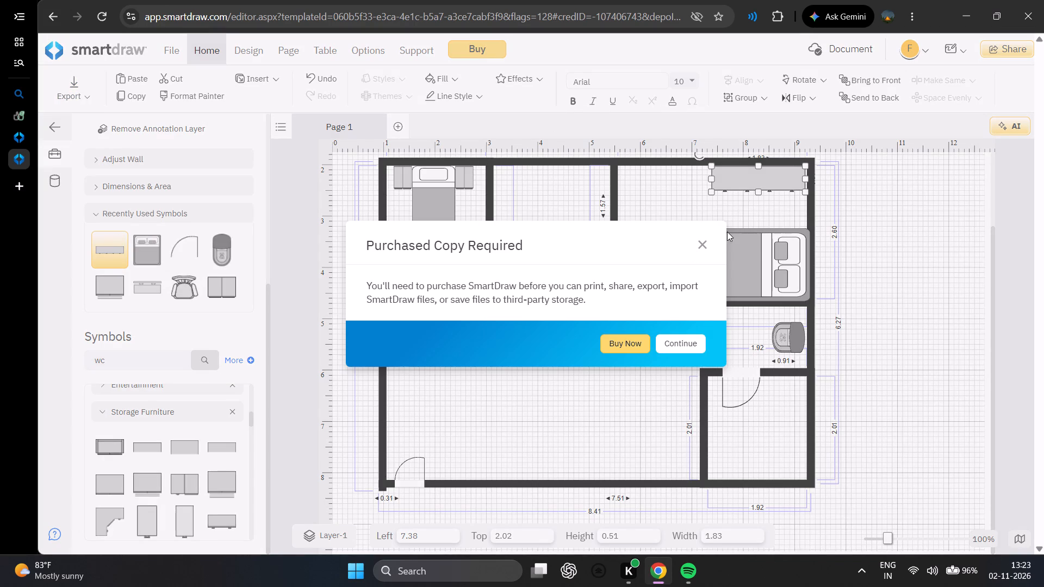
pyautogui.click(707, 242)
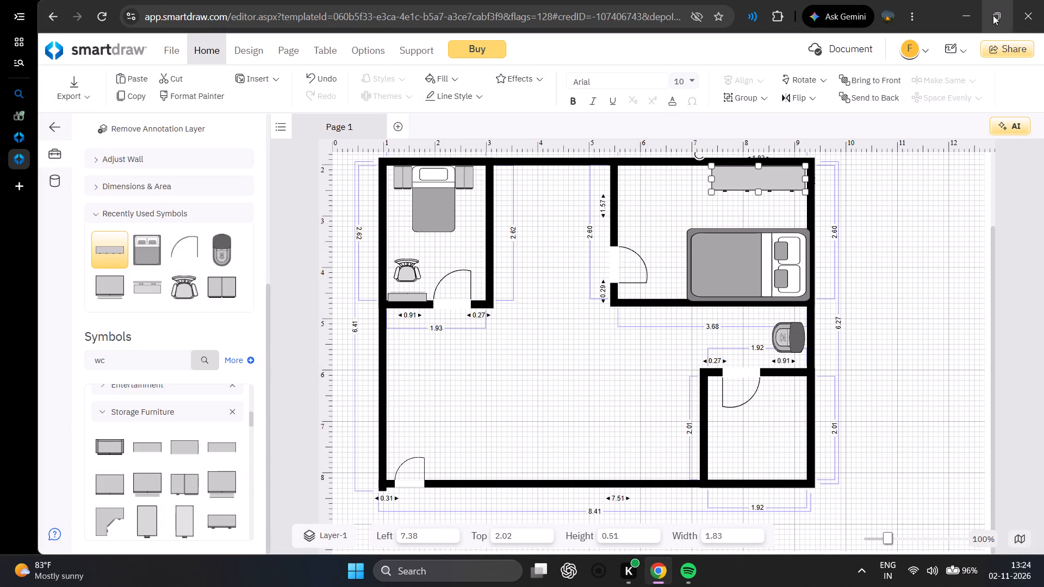